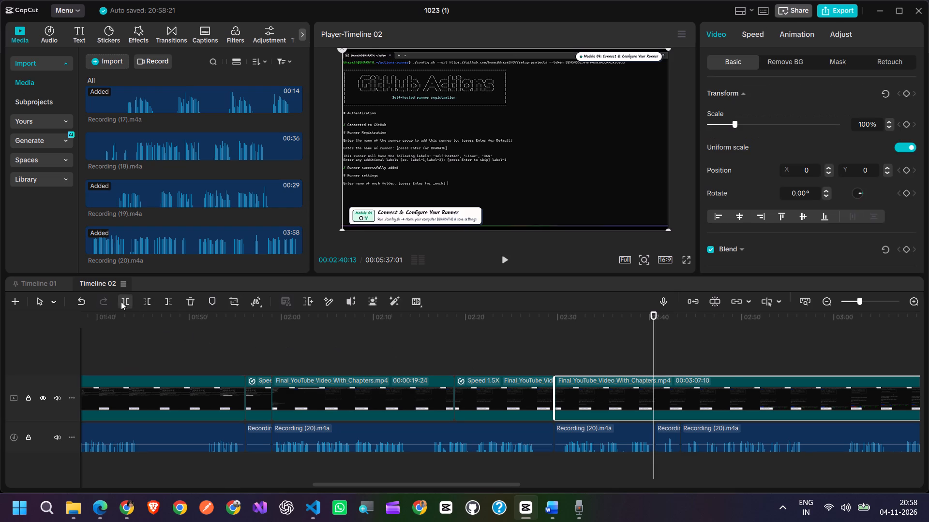
click(121, 302)
drag(656, 347, 700, 351)
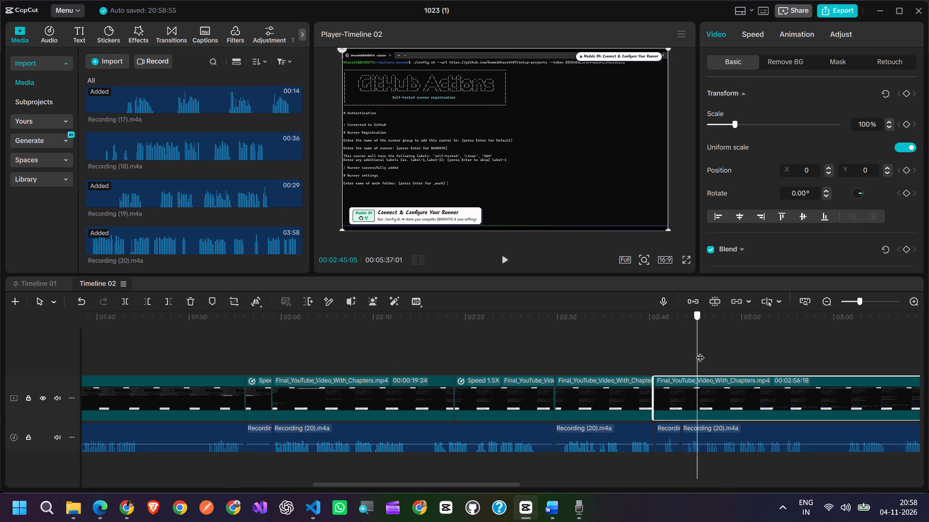
drag(700, 351, 711, 349)
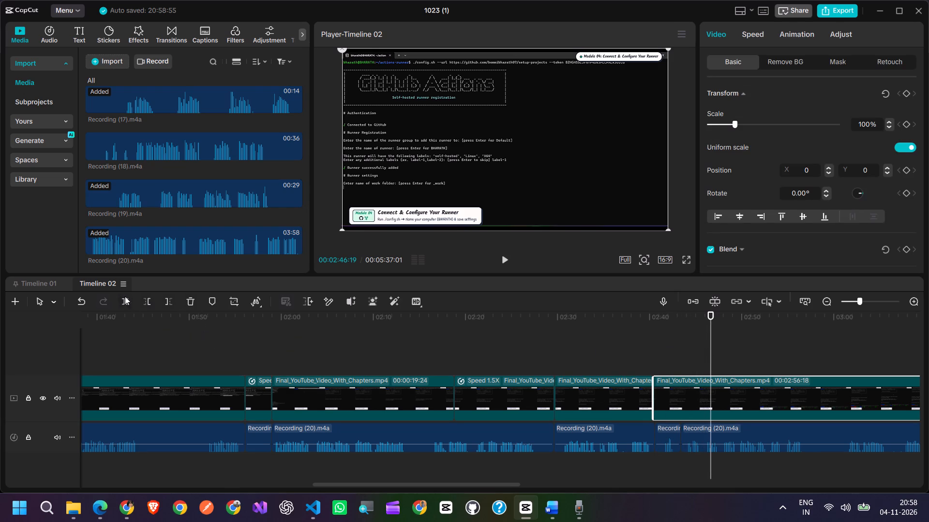
click(121, 296)
click(693, 400)
key(BackSpace)
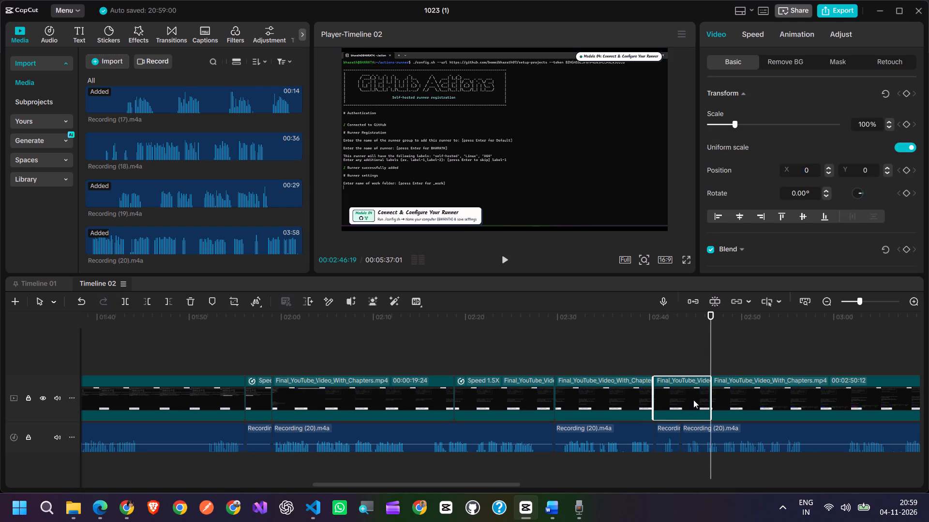
right_click(693, 400)
click(720, 408)
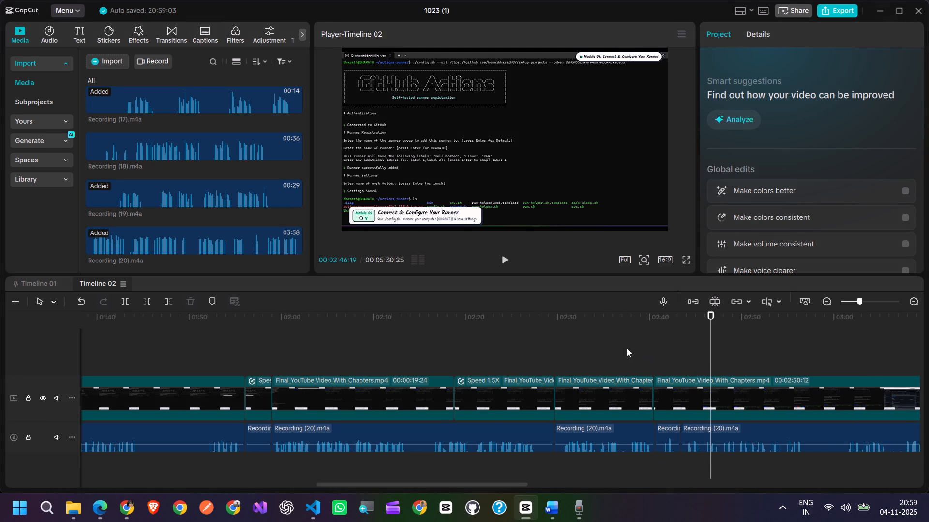
Play the timeline from 02:43:21 to about 03:23 to check the voice-over against the shortened footage.
click(620, 348)
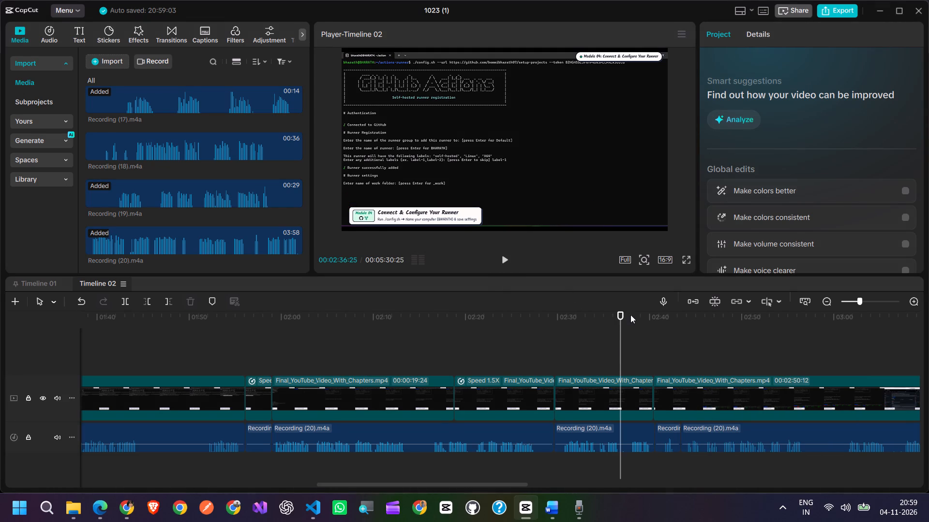
drag(623, 319, 673, 322)
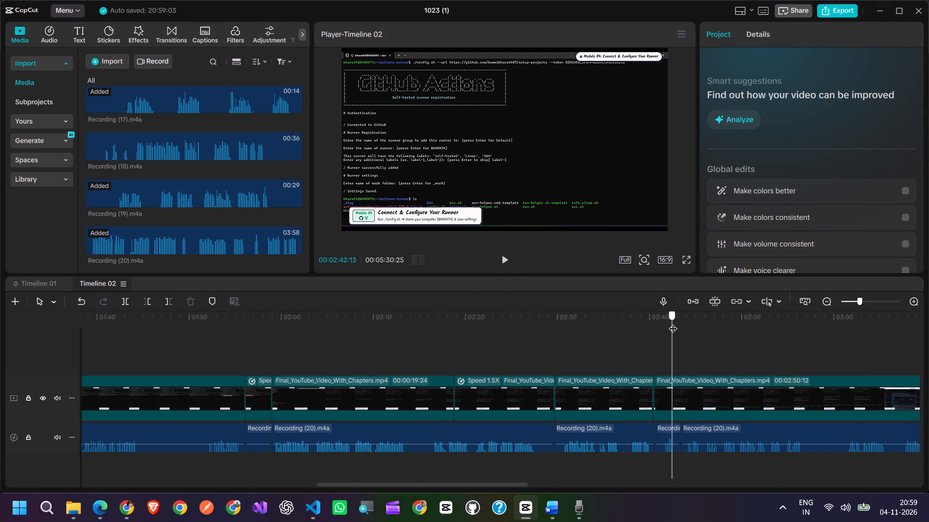
drag(673, 322, 684, 324)
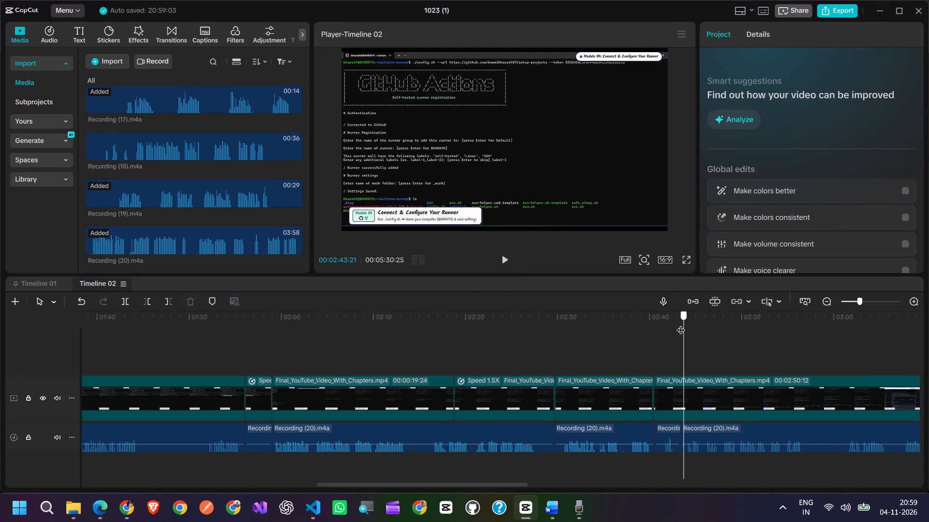
click(502, 260)
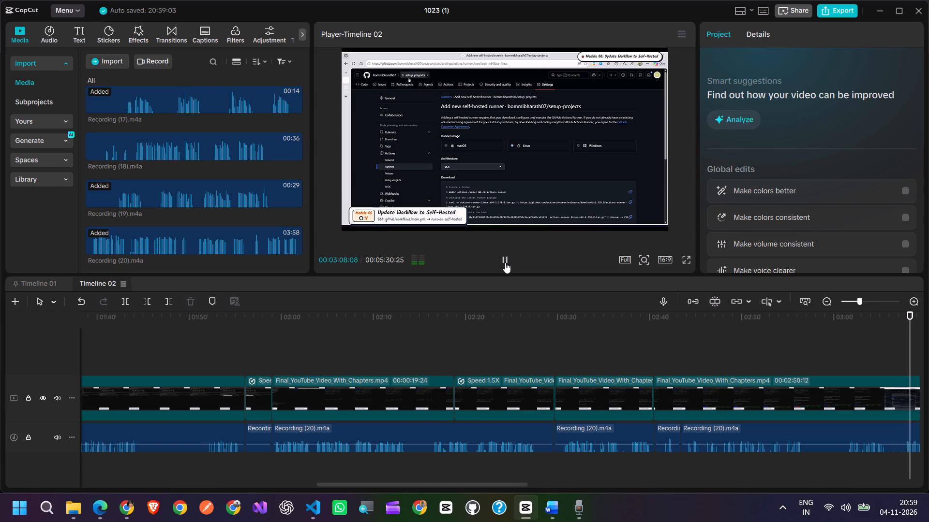
click(505, 262)
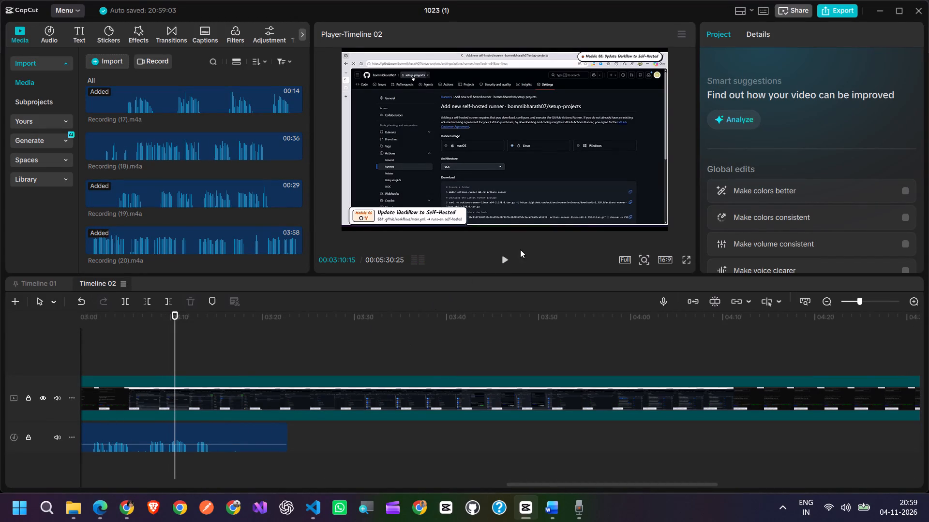
click(505, 261)
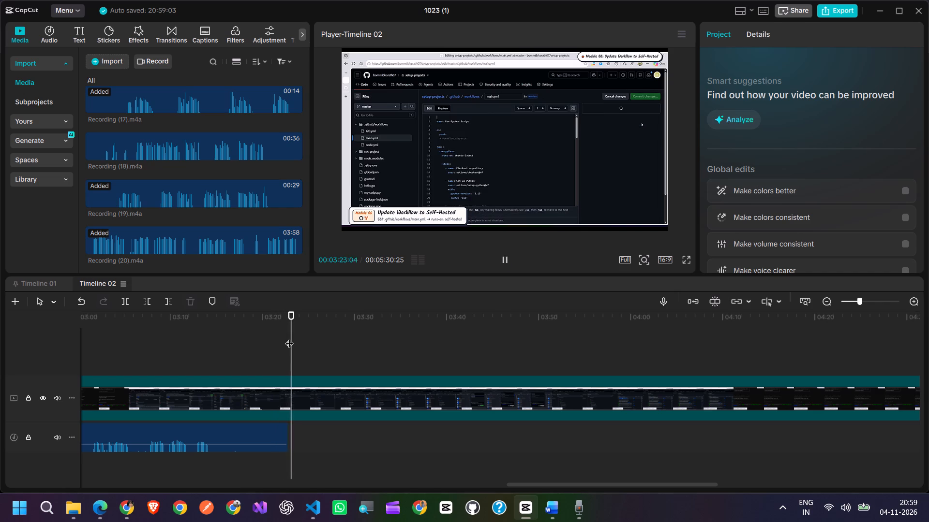
Delete the last Recording (20) voice-over segment, which starts at about 02:43:09, and leave the playhead at 02:43:09.
drag(291, 334, 58, 378)
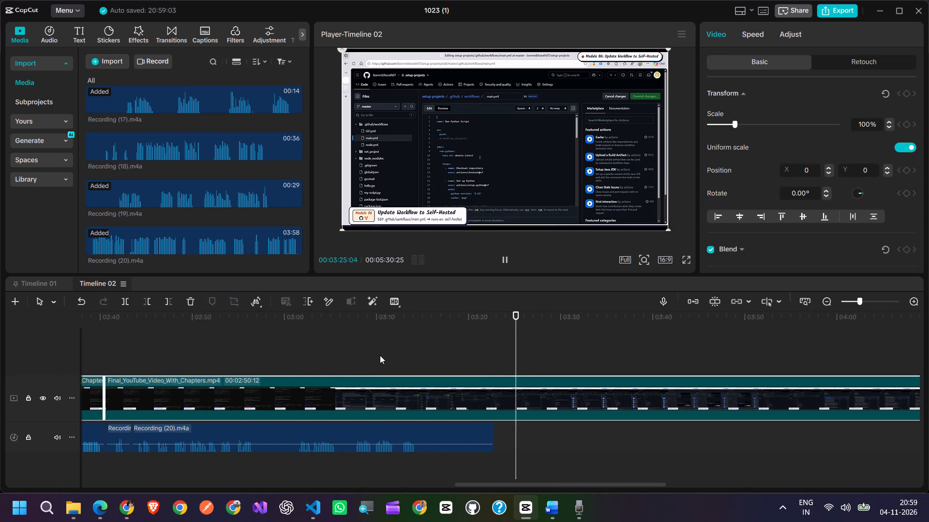
click(383, 346)
drag(382, 319, 215, 337)
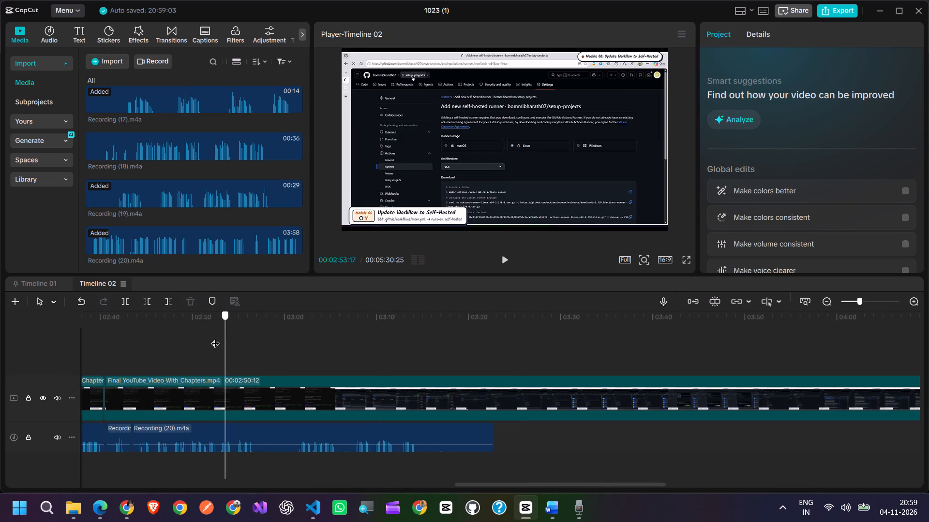
drag(215, 337, 240, 364)
click(363, 424)
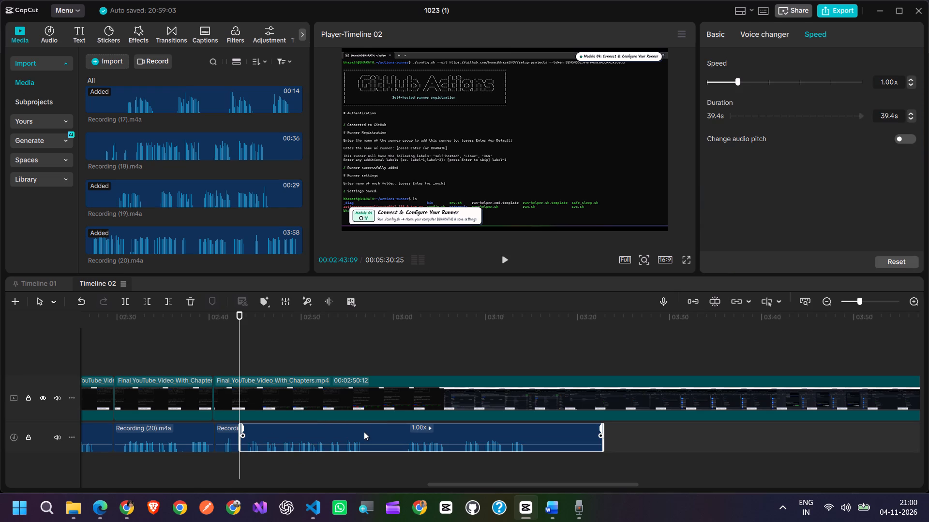
click(373, 433)
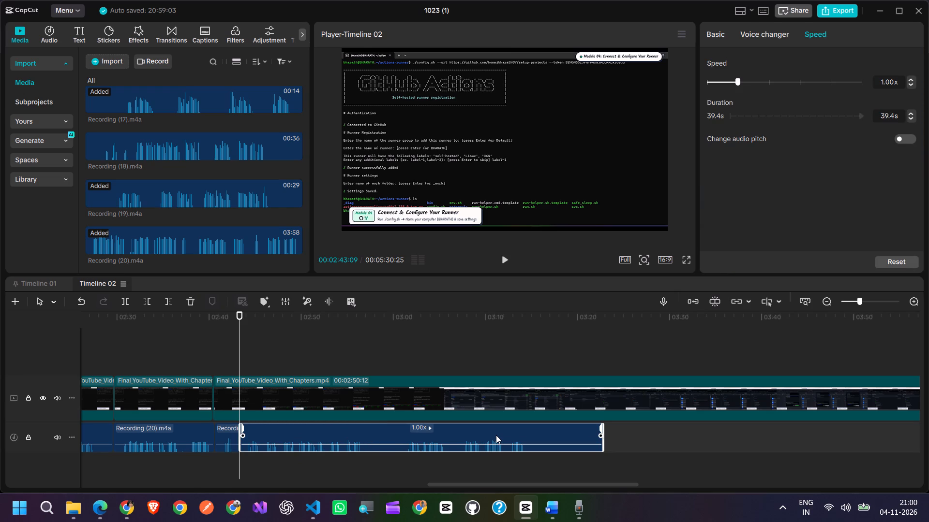
key(BackSpace)
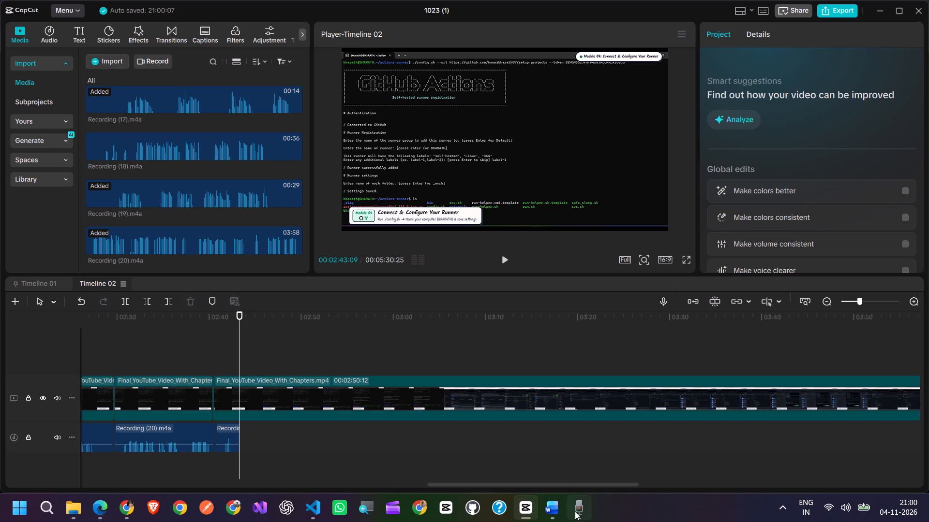
click(575, 511)
click(378, 471)
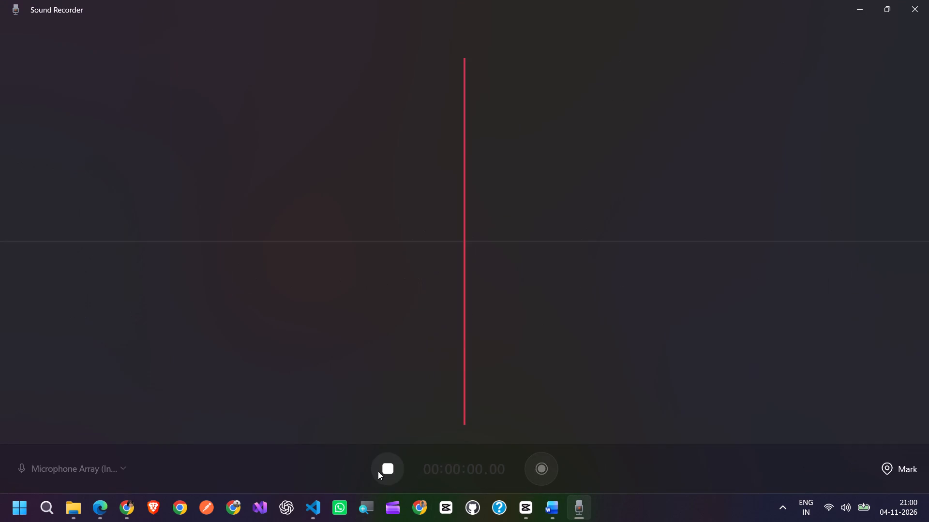
key(alt+Tab)
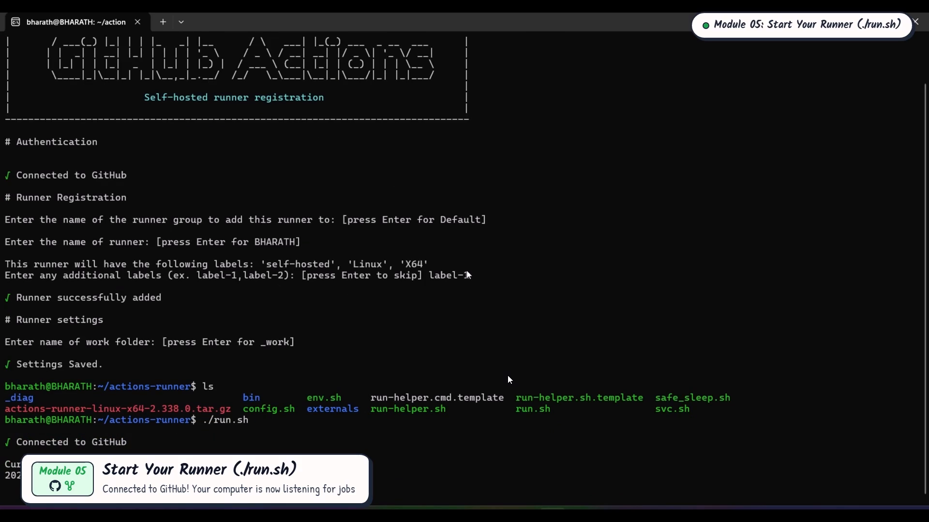
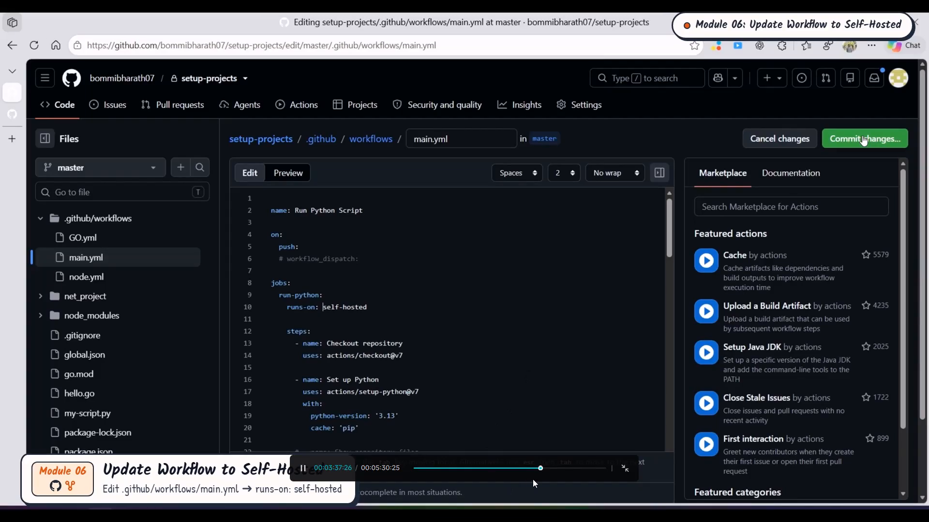
Rewind the full-screen timeline playback in stages to about 03:07, just before the workflow files are opened in the Module 06 footage.
click(532, 470)
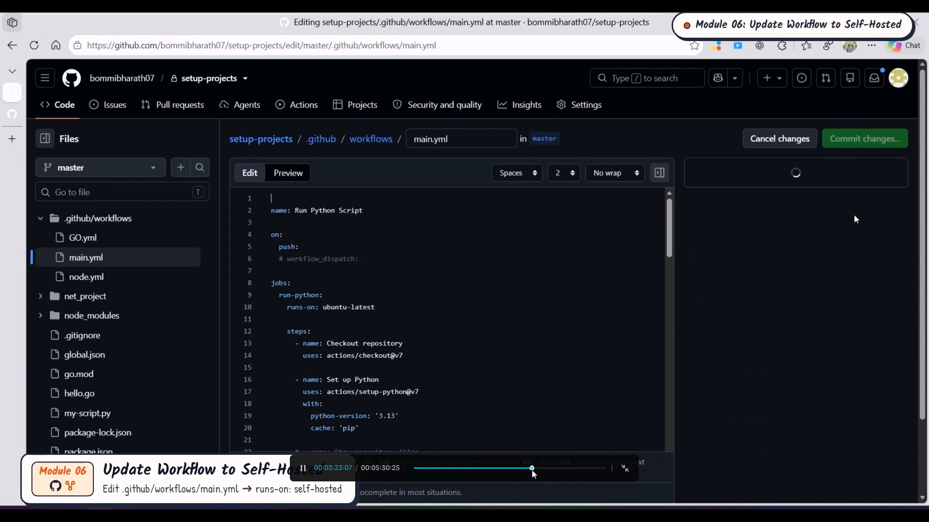
click(525, 469)
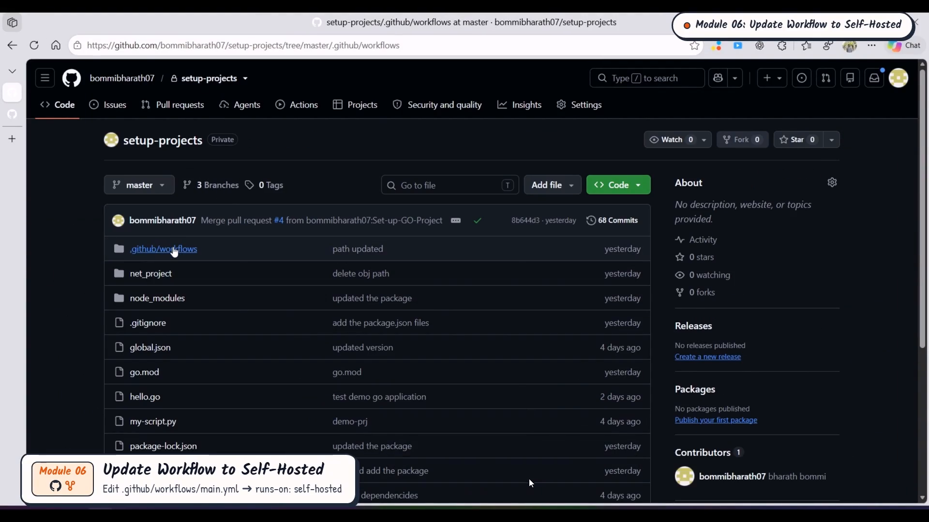
click(526, 424)
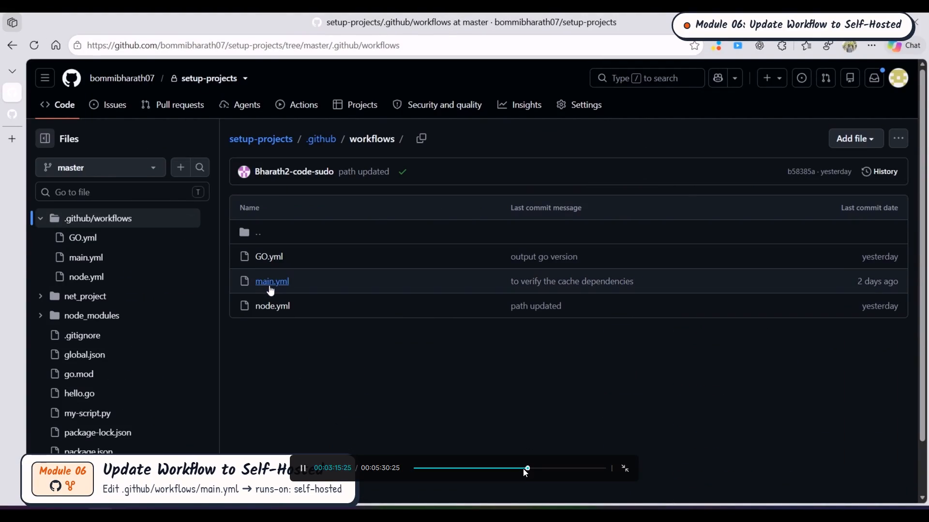
click(522, 468)
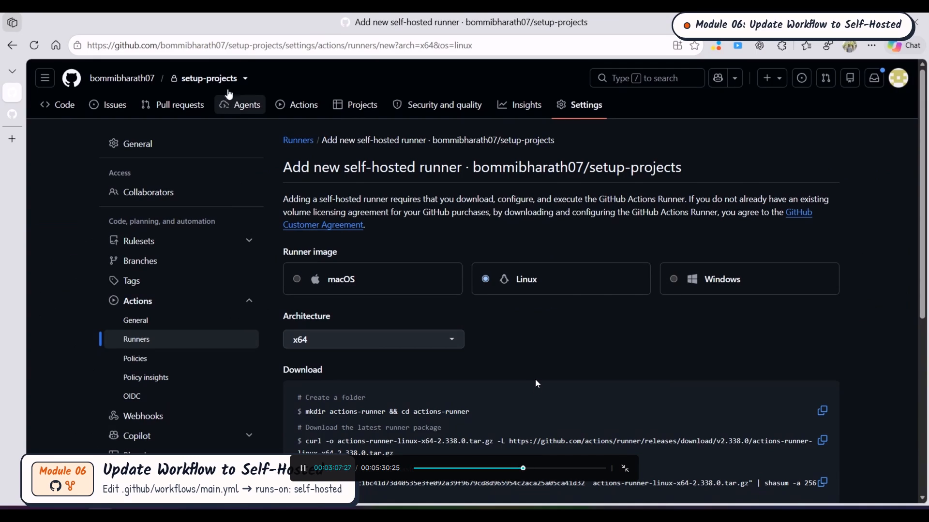
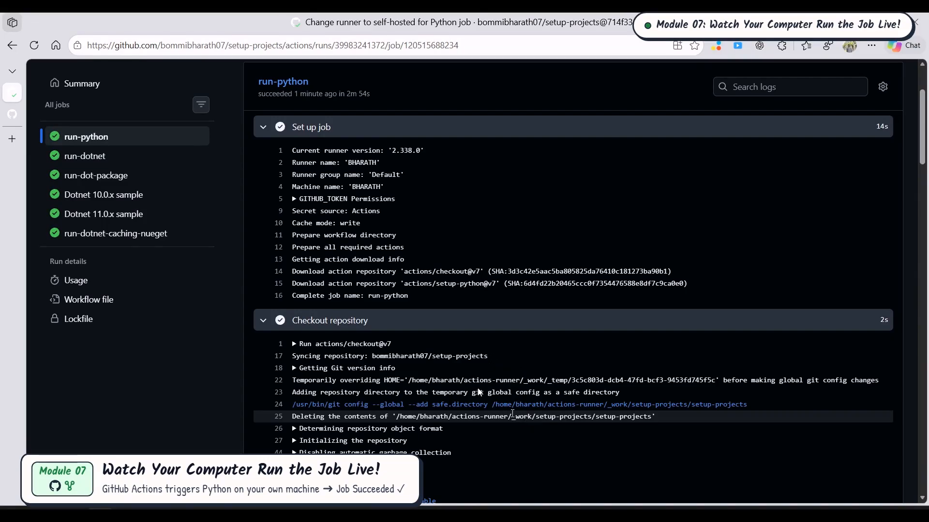
Exit the full-screen preview at the end of the footage and stop the narration recording in Sound Recorder.
click(479, 317)
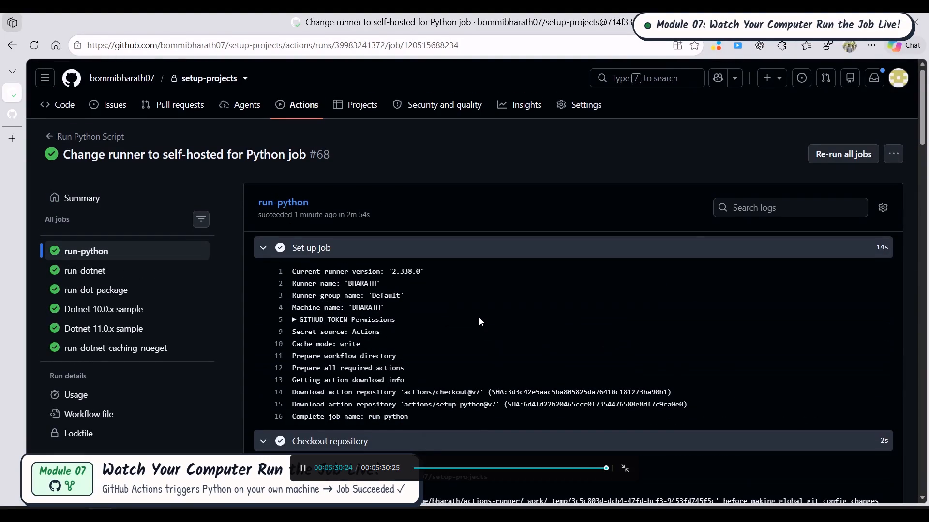
double_click(487, 320)
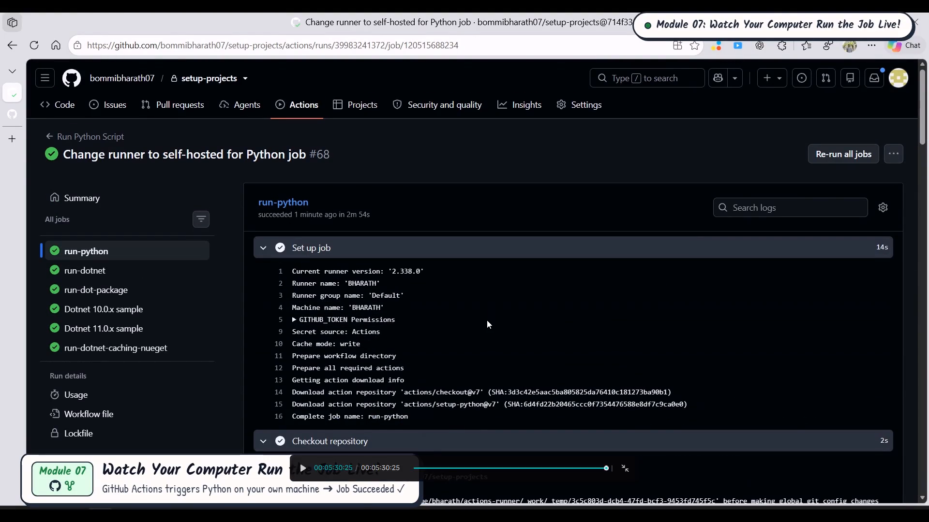
key(Escape)
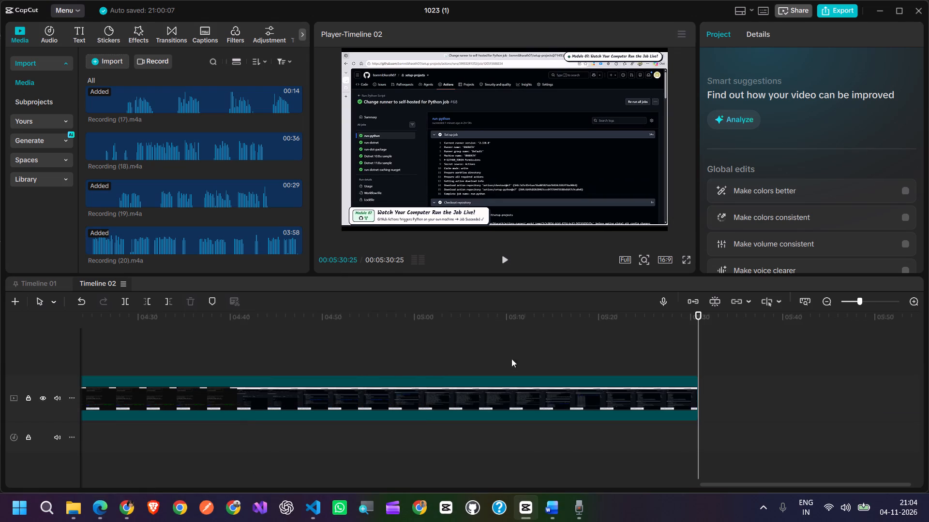
click(584, 508)
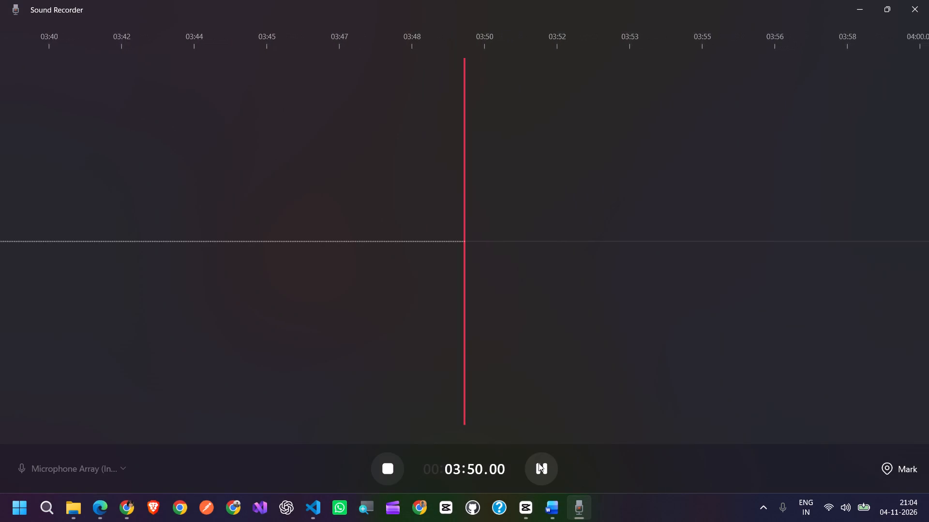
click(539, 463)
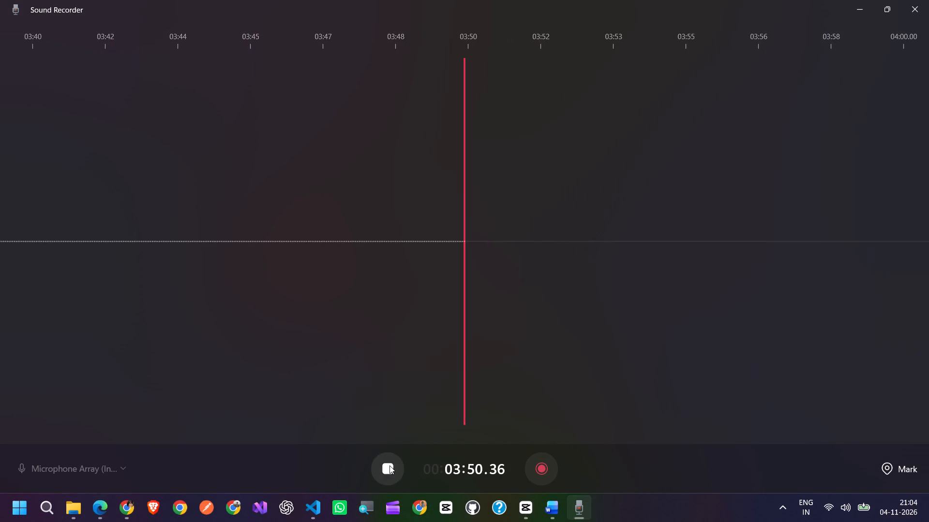
click(390, 465)
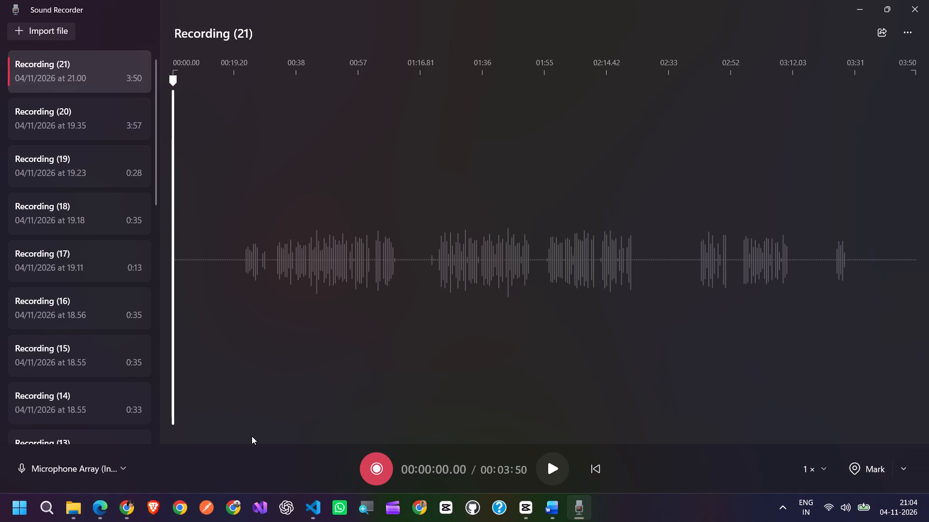
Switch to CapCut, import Recording (21) from the Sound Recordings folder, and add it to the timeline.
key(alt+Tab)
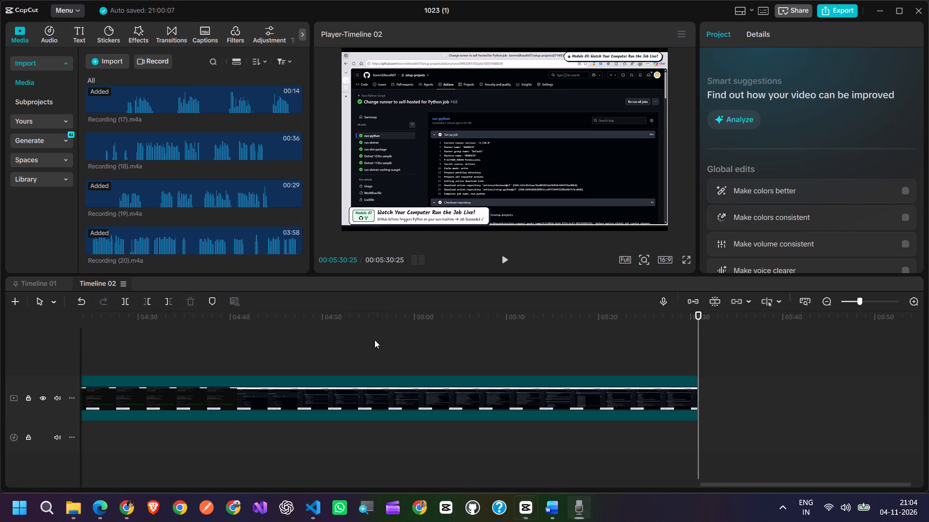
click(109, 58)
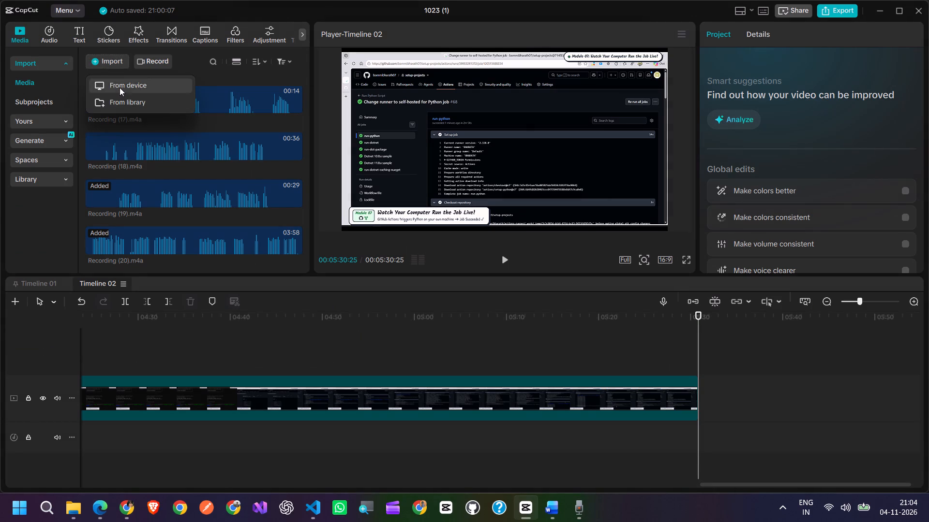
click(120, 87)
scroll(176, 190, down, 8)
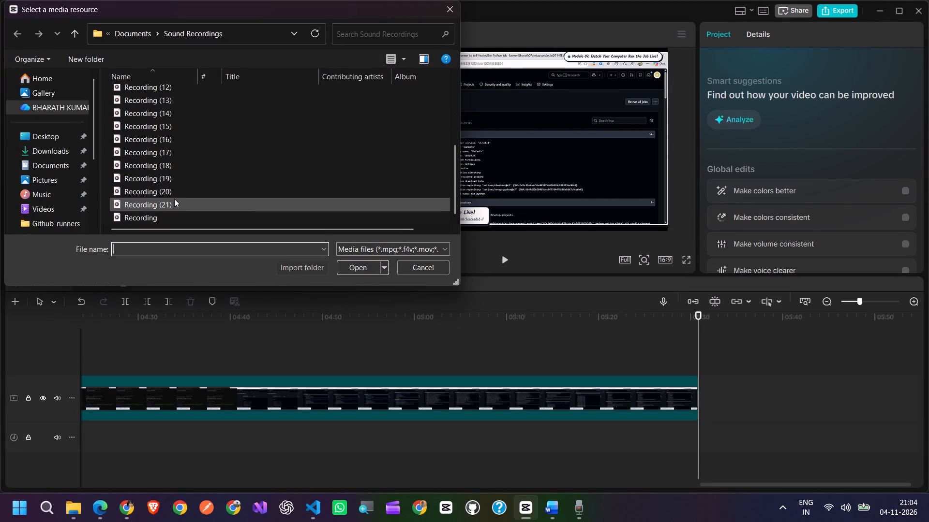
click(174, 199)
click(357, 272)
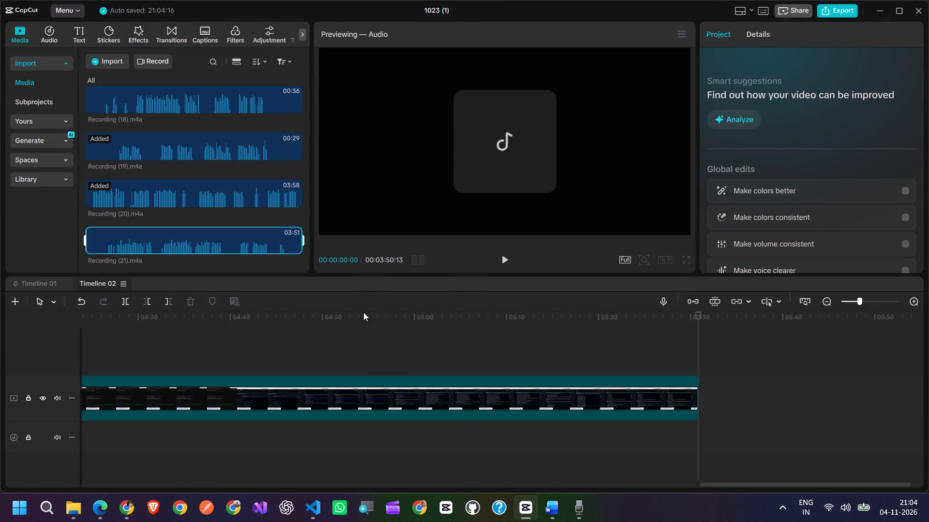
click(297, 247)
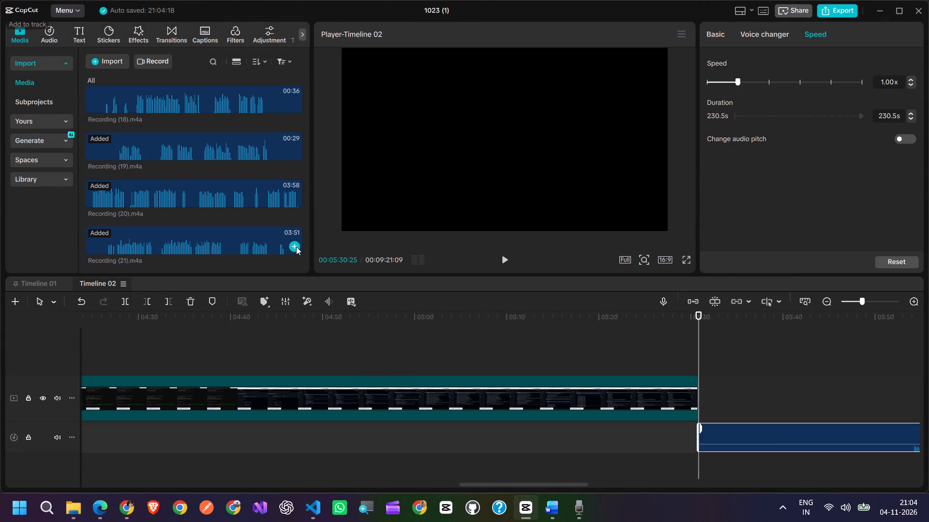
Trim off the opening of the Recording (21) clip up to where its continuous speech starts, leaving 198.0 s.
drag(770, 437, 244, 451)
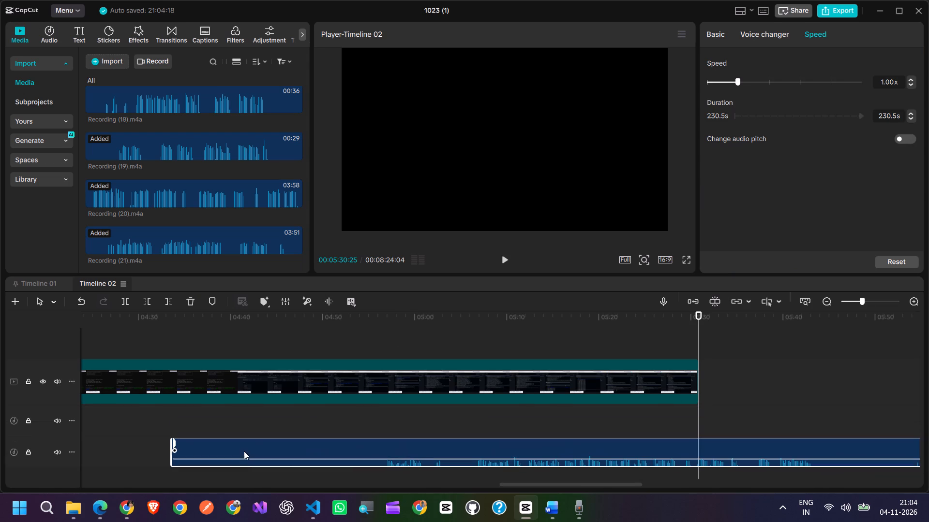
drag(700, 318, 520, 349)
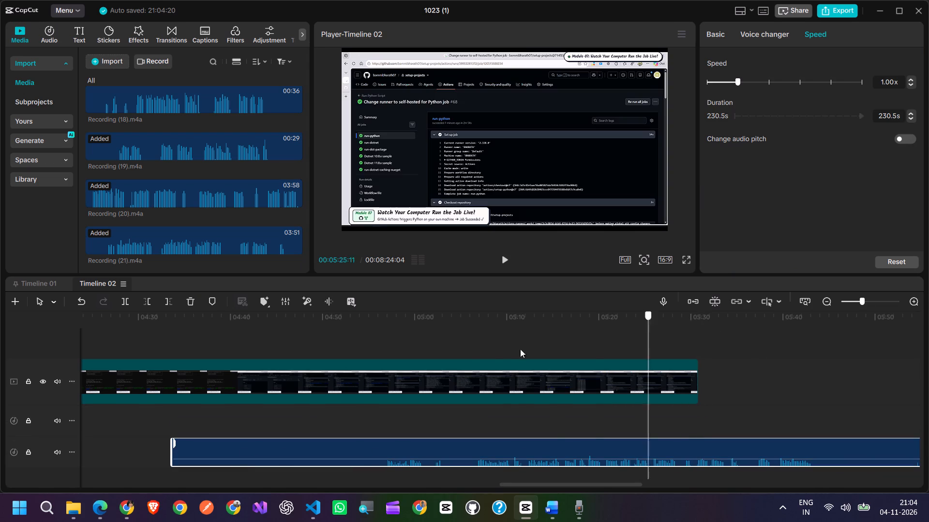
drag(520, 349, 471, 351)
click(432, 450)
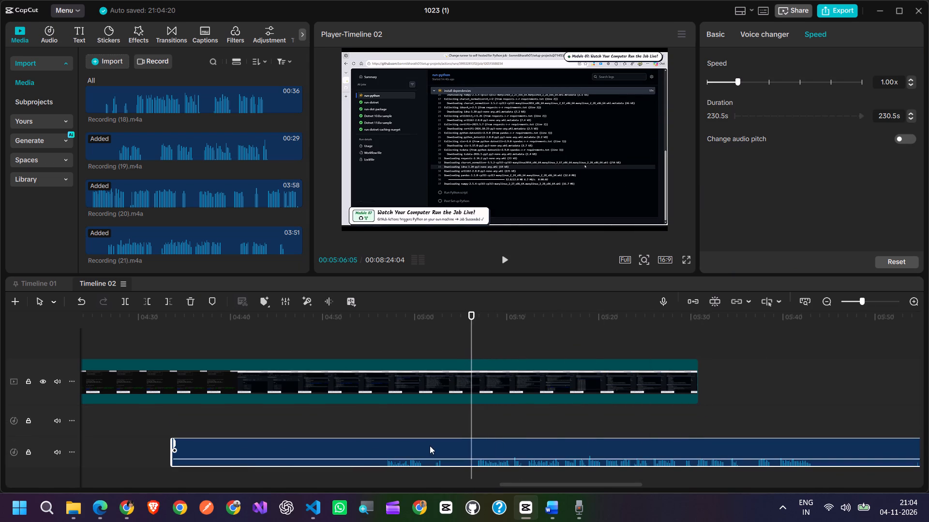
click(143, 303)
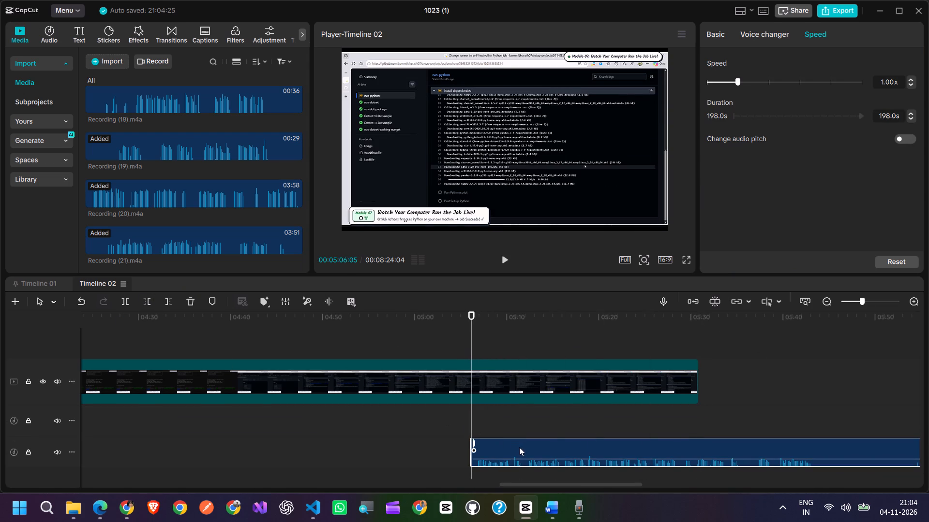
Move the trimmed Recording (21) clip to the main audio track and close the gap before it, so it starts at about 02:43.
drag(525, 449, 171, 435)
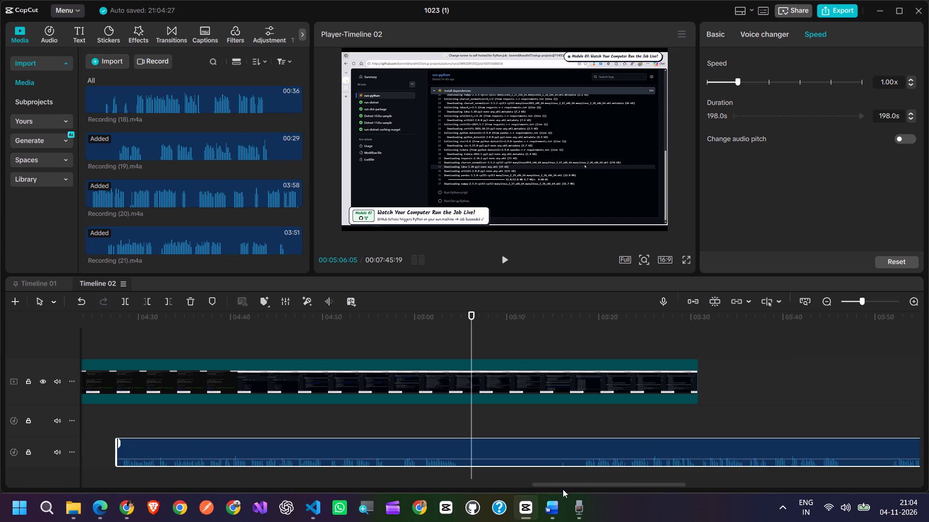
drag(564, 486, 470, 494)
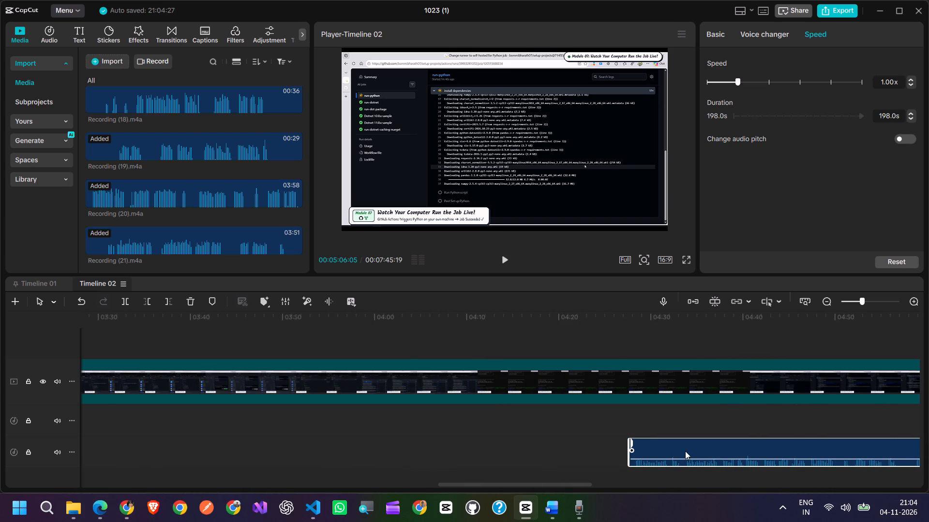
drag(689, 448, 178, 440)
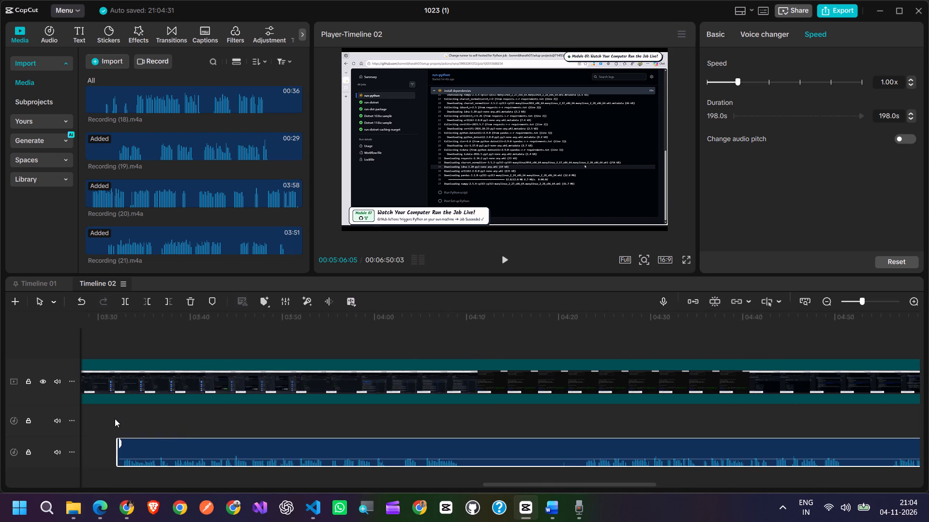
right_click(115, 419)
click(332, 422)
drag(340, 445, 349, 414)
right_click(104, 431)
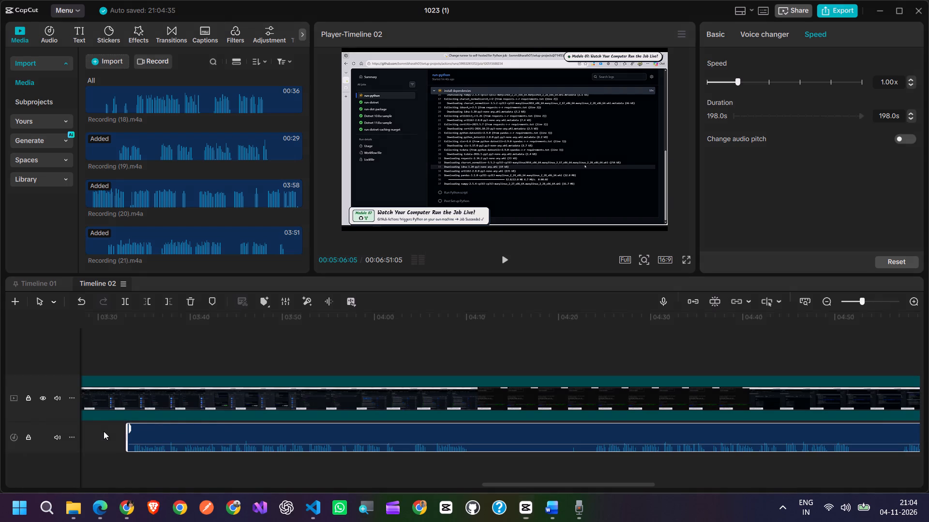
click(135, 406)
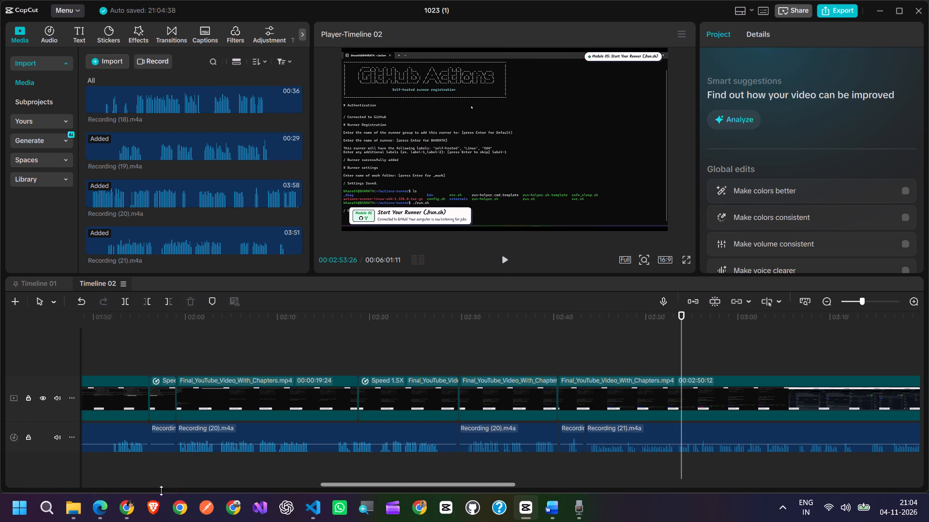
Preview the Demo video from the Github-runners folder in VLC media player, closing it after a brief look.
click(60, 451)
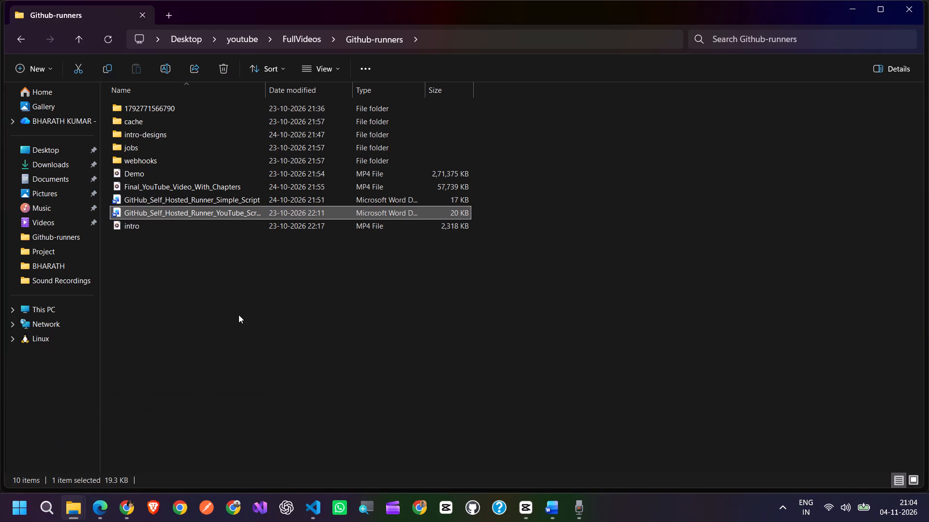
click(243, 315)
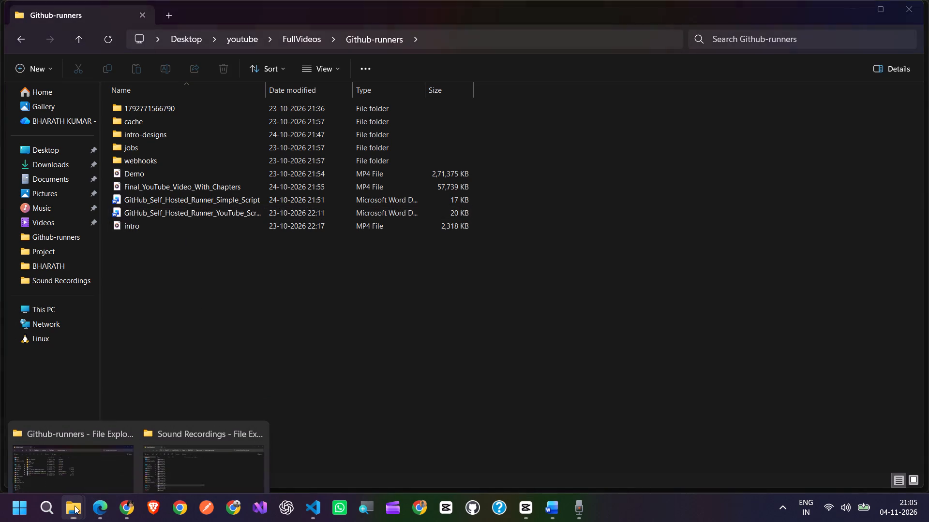
click(195, 249)
click(163, 178)
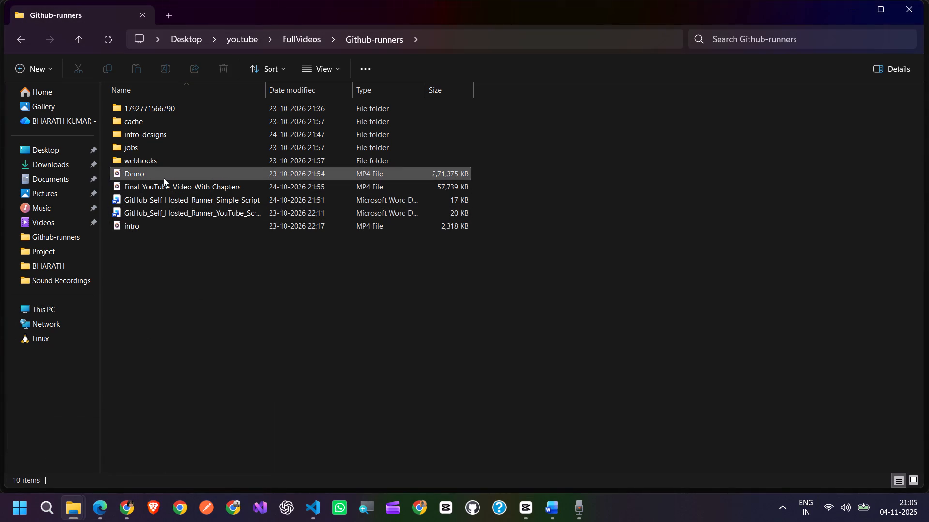
click(164, 187)
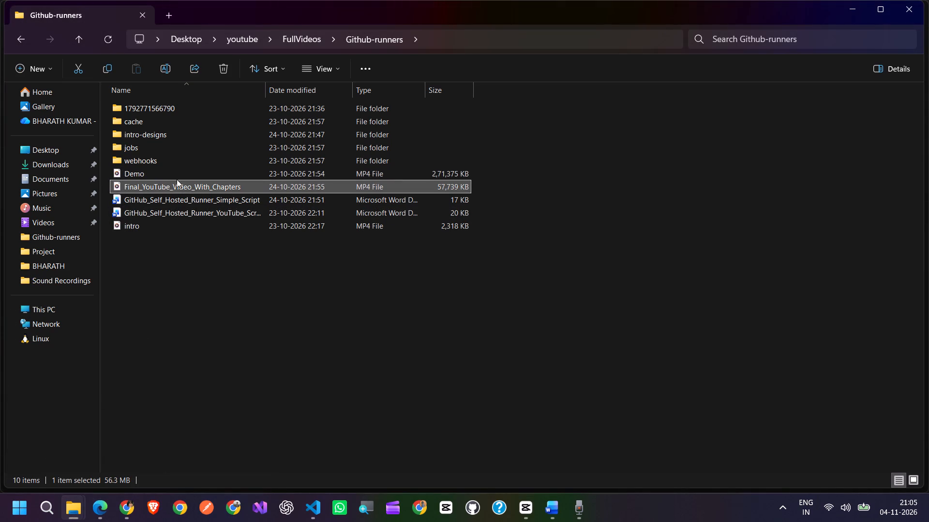
click(182, 176)
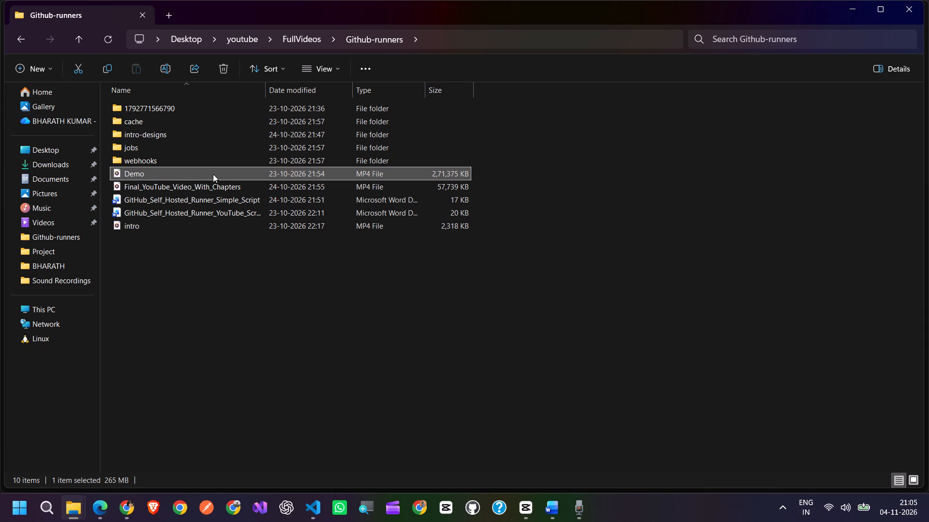
right_click(213, 174)
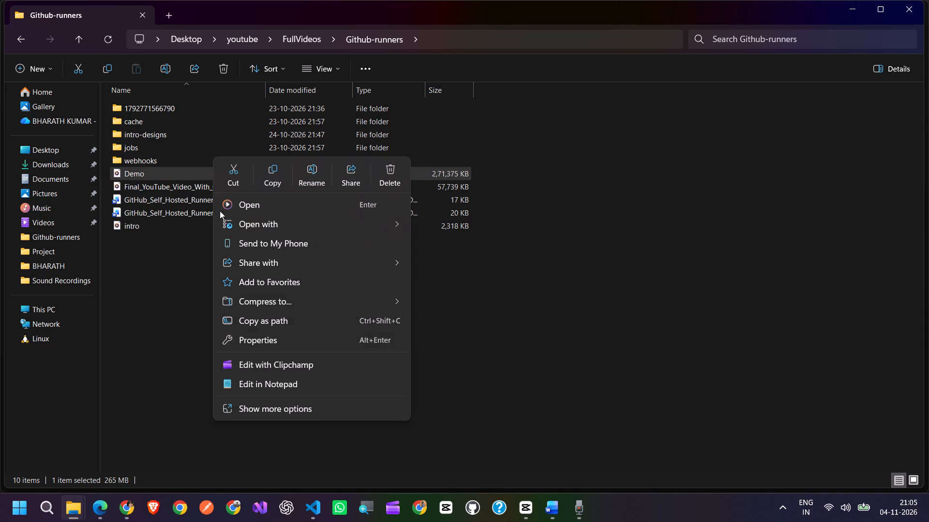
click(442, 287)
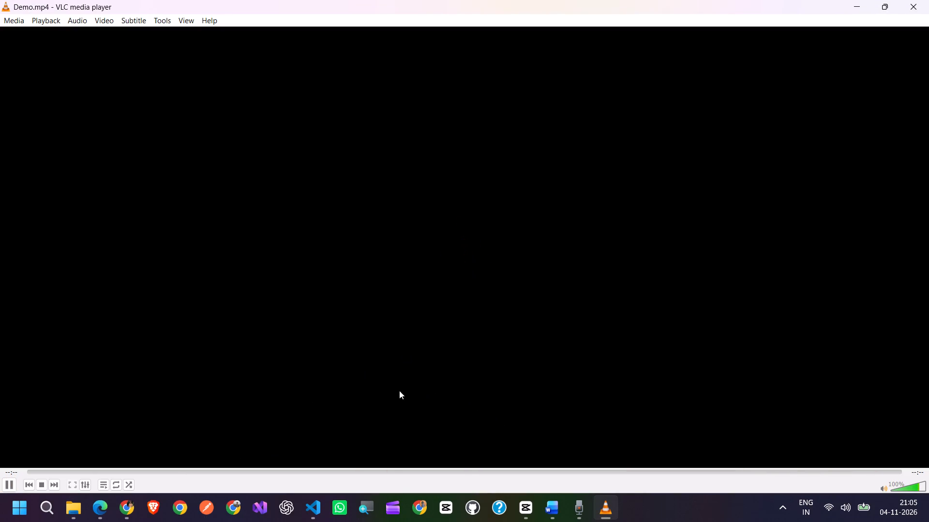
click(420, 269)
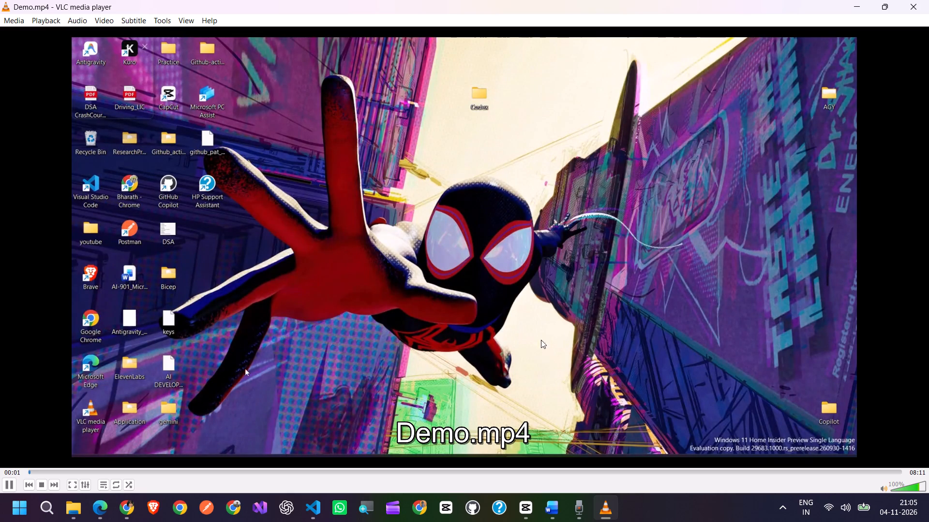
click(920, 0)
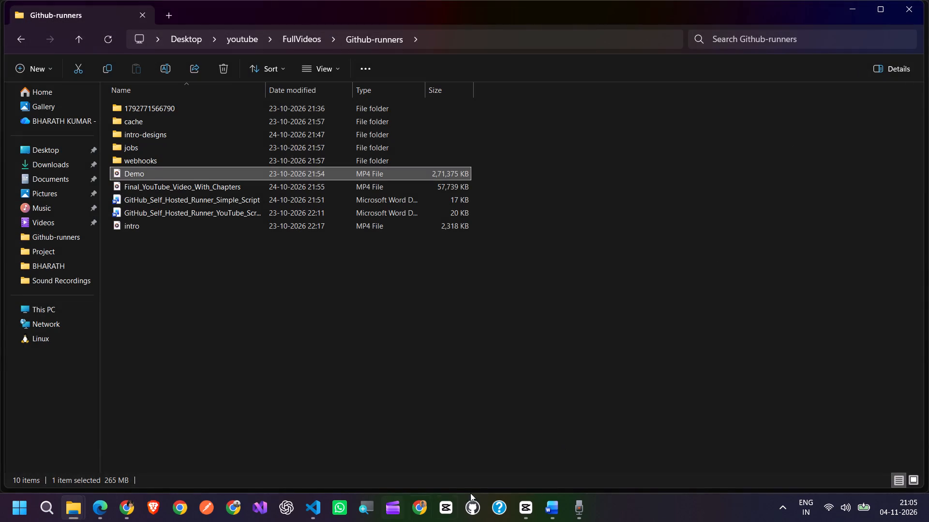
Switch to CapCut and skim the rest of Timeline 02 to its end at about 06:01, returning to about 03:00.
click(522, 502)
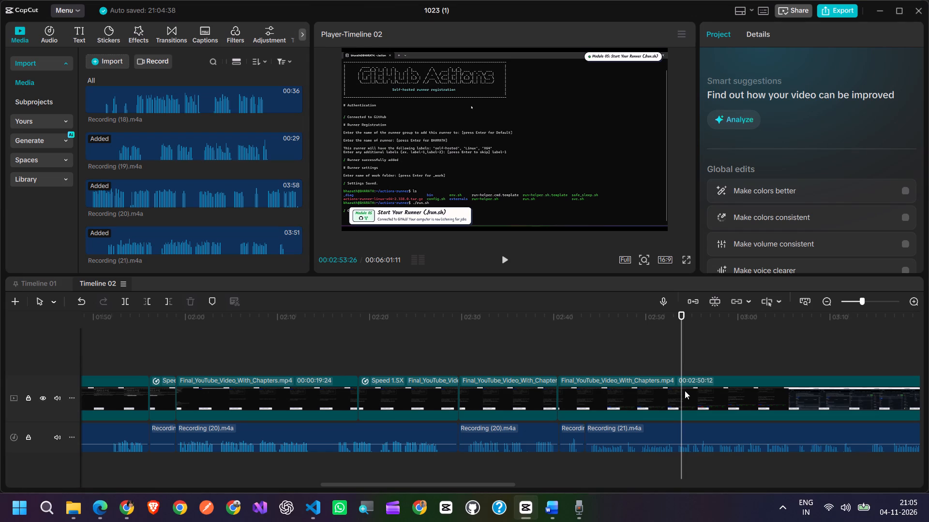
ctrl+scroll(684, 388, down, 13)
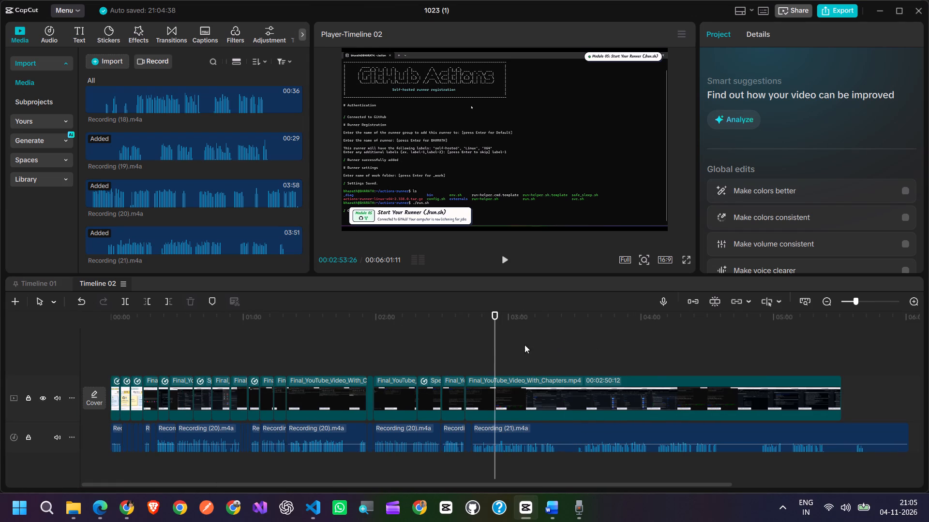
drag(497, 349, 761, 344)
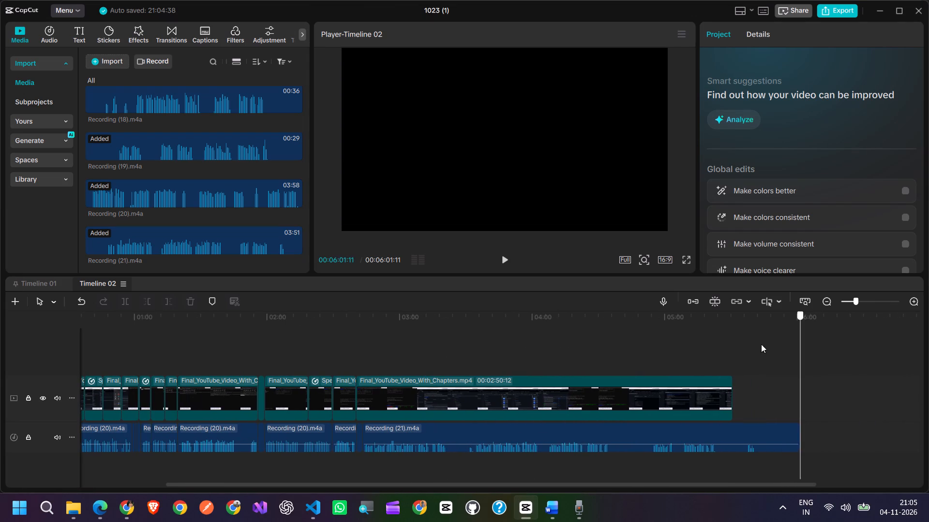
drag(761, 344, 400, 365)
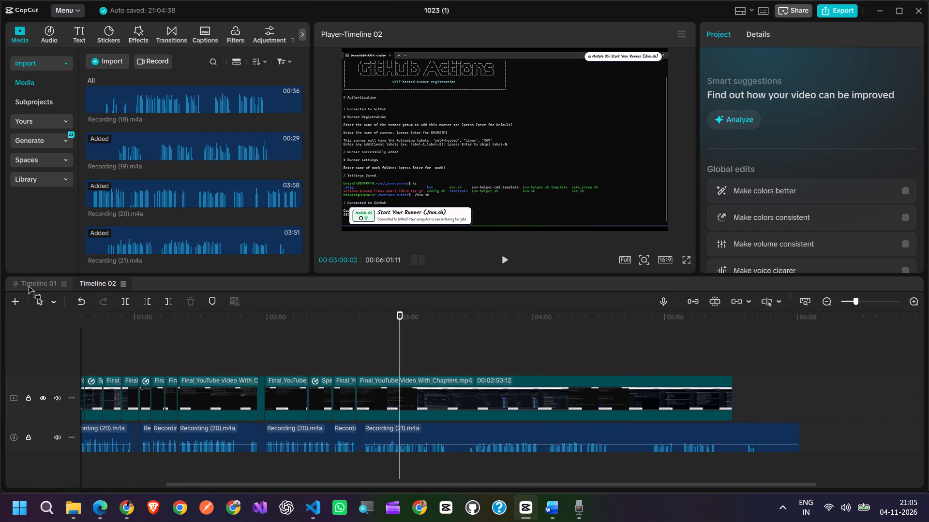
Examine the original screen recording in Timeline 01 between about 04:21 and 05:50, including a full-screen look at the runner terminal at about 05:42.
click(28, 284)
ctrl+scroll(574, 381, down, 15)
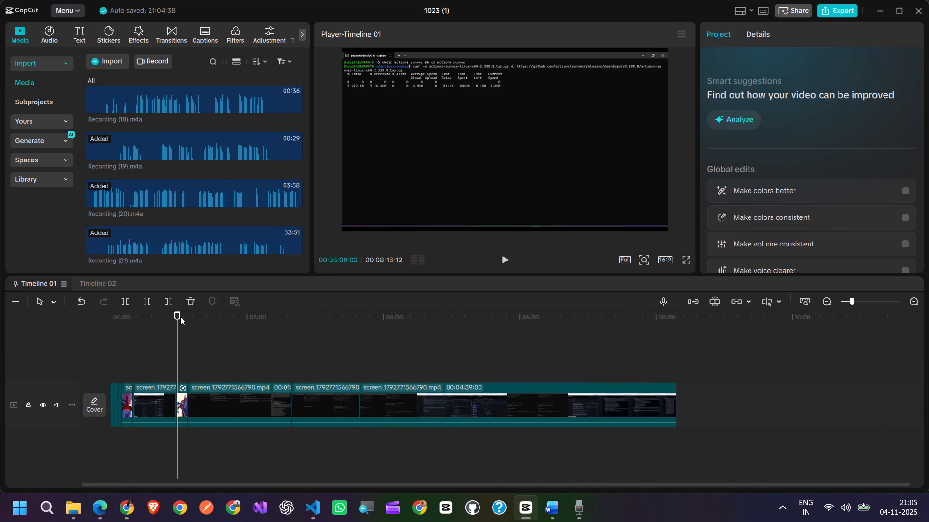
drag(178, 318, 418, 325)
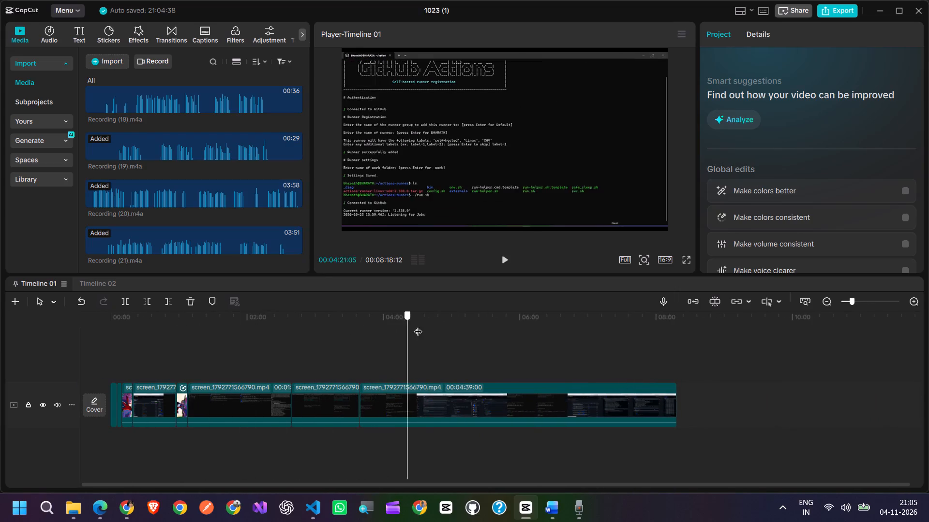
drag(418, 325, 483, 328)
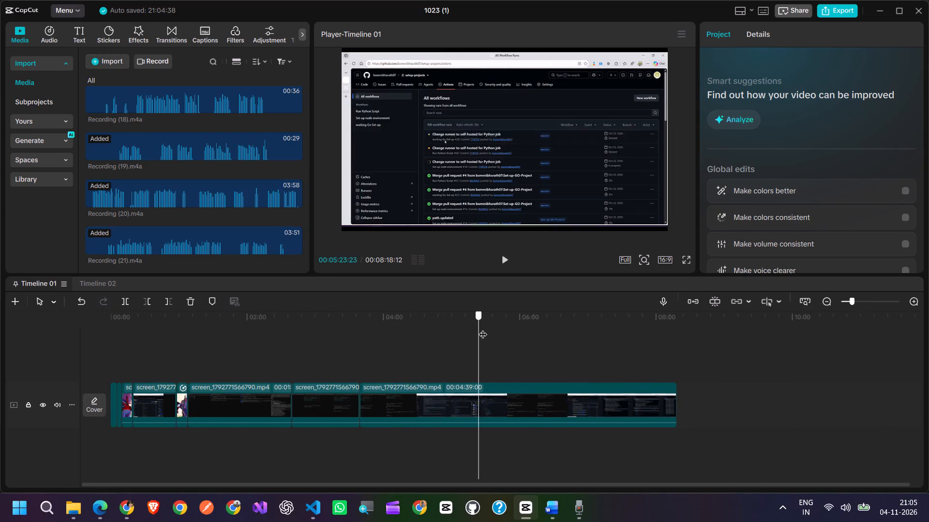
drag(483, 328, 426, 330)
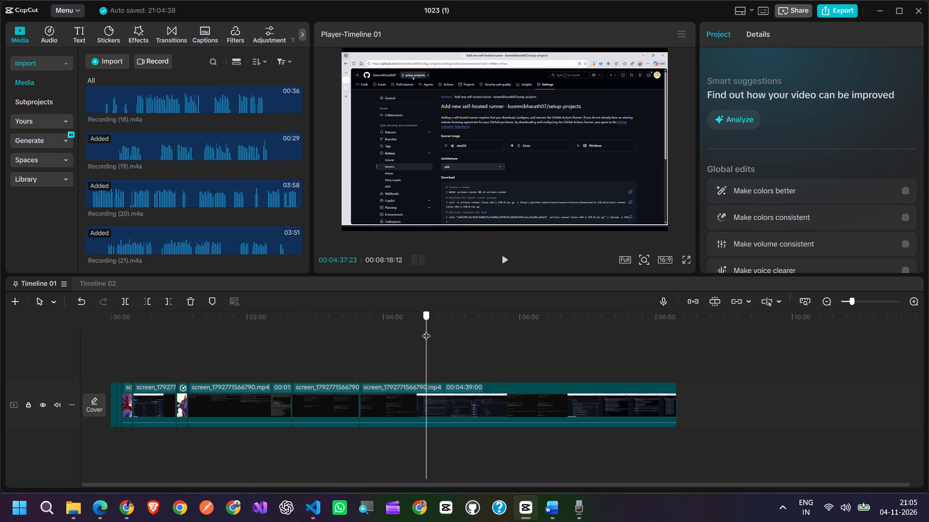
drag(426, 330, 465, 330)
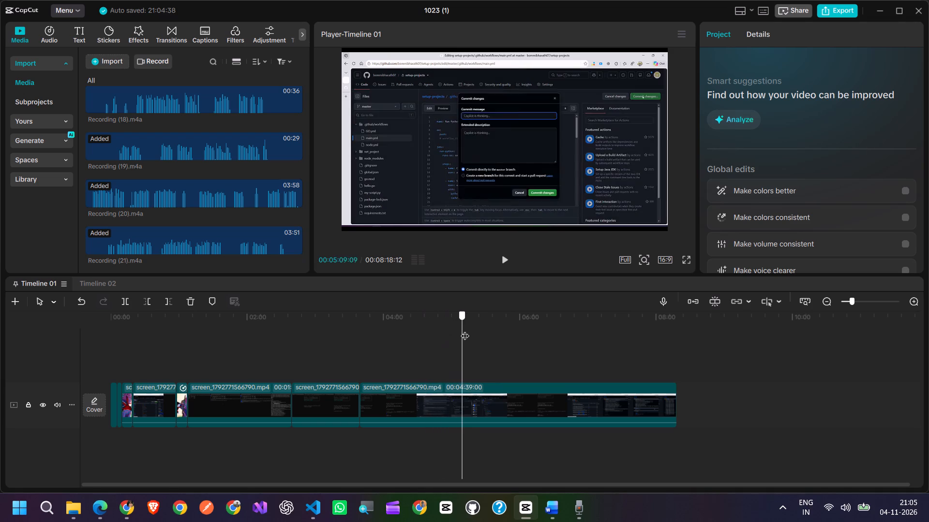
drag(465, 330, 506, 330)
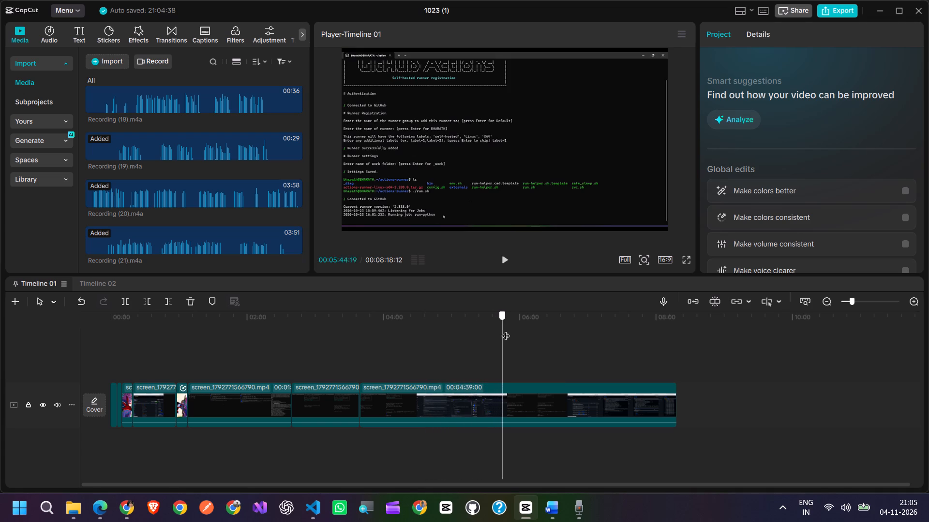
drag(506, 330, 508, 333)
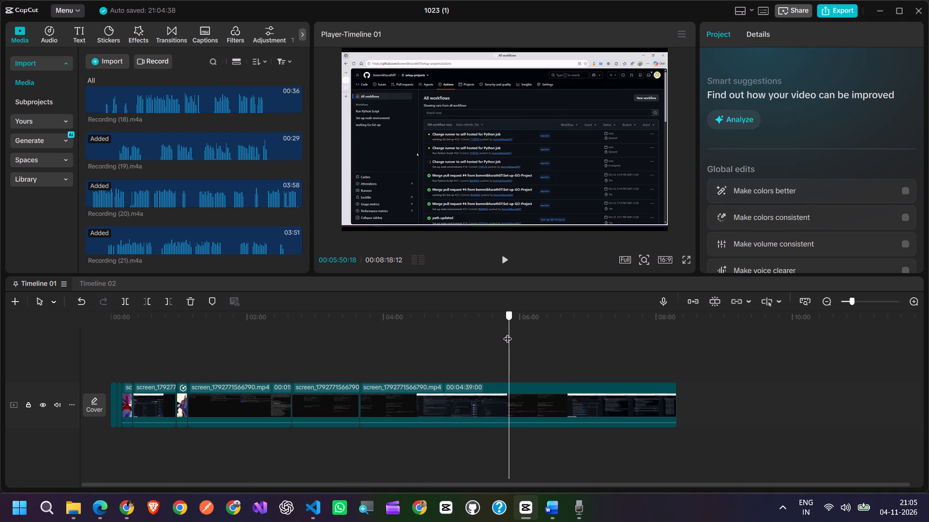
drag(508, 333, 498, 334)
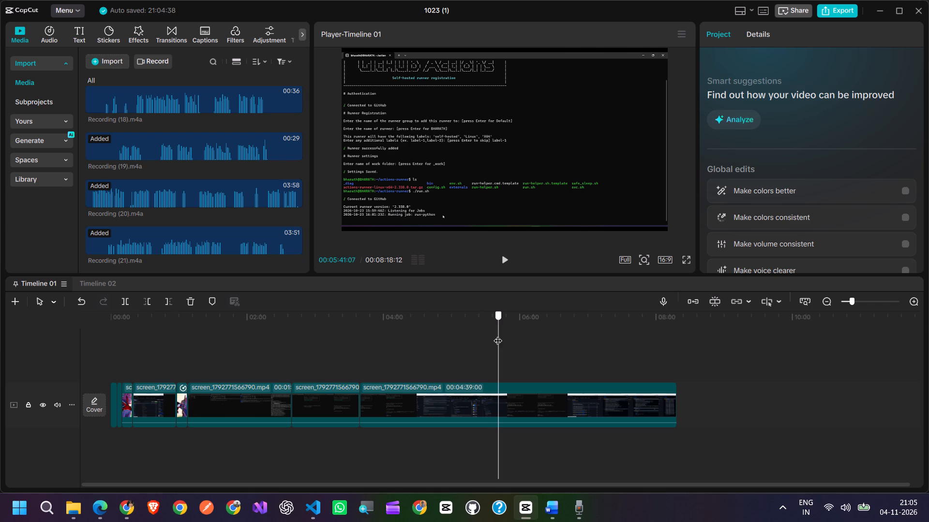
drag(498, 334, 490, 336)
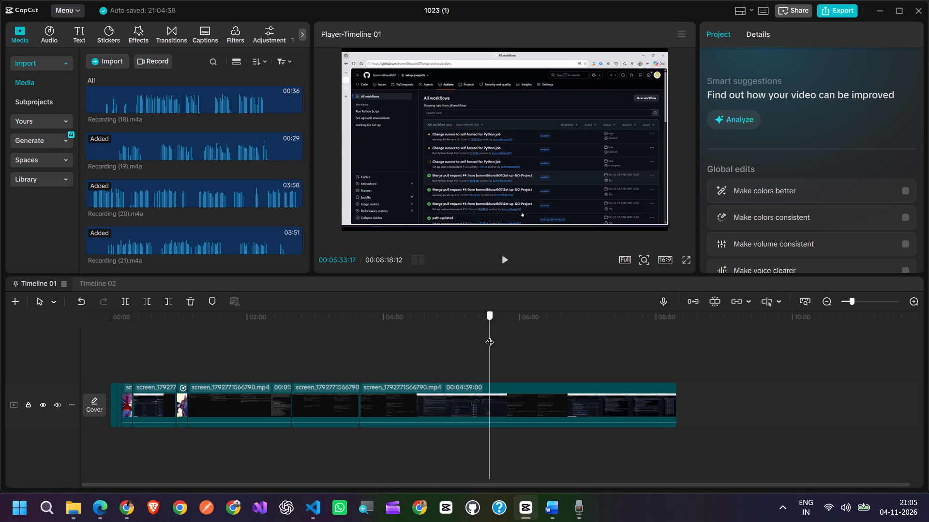
drag(490, 336, 500, 337)
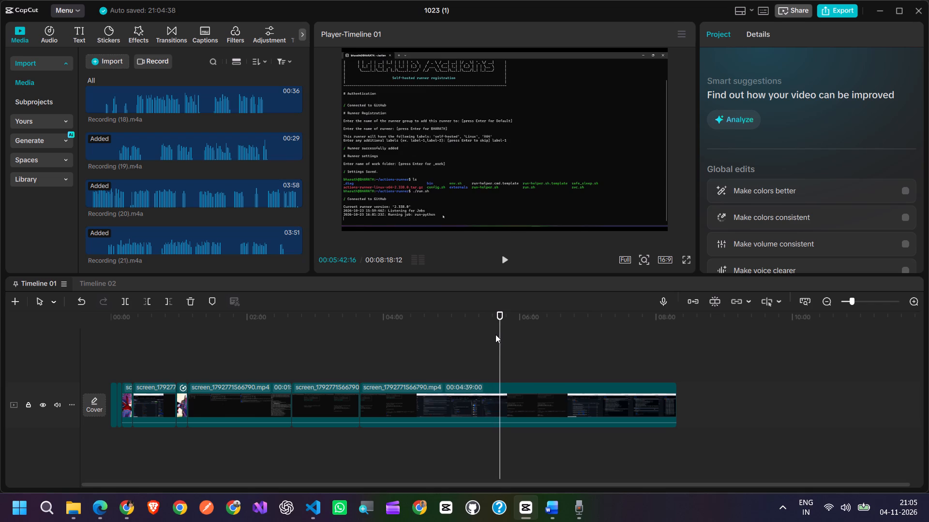
click(686, 264)
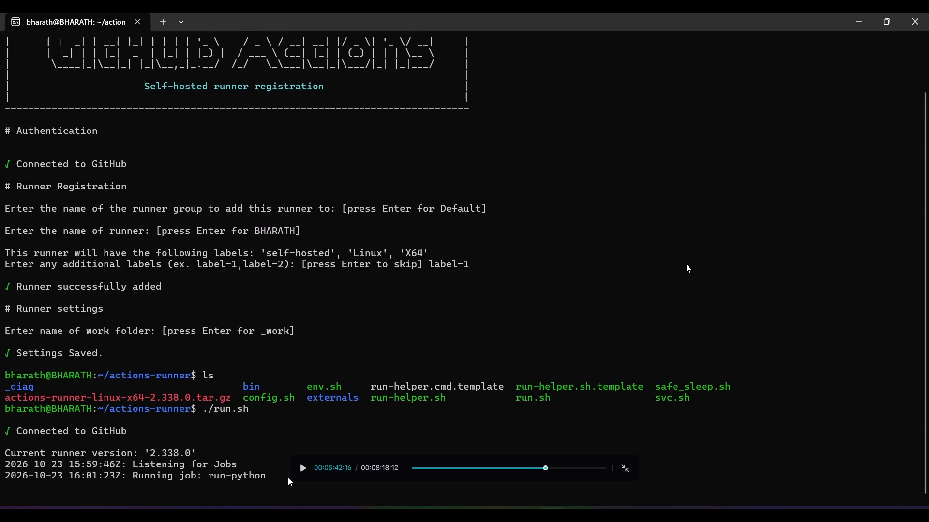
key(Escape)
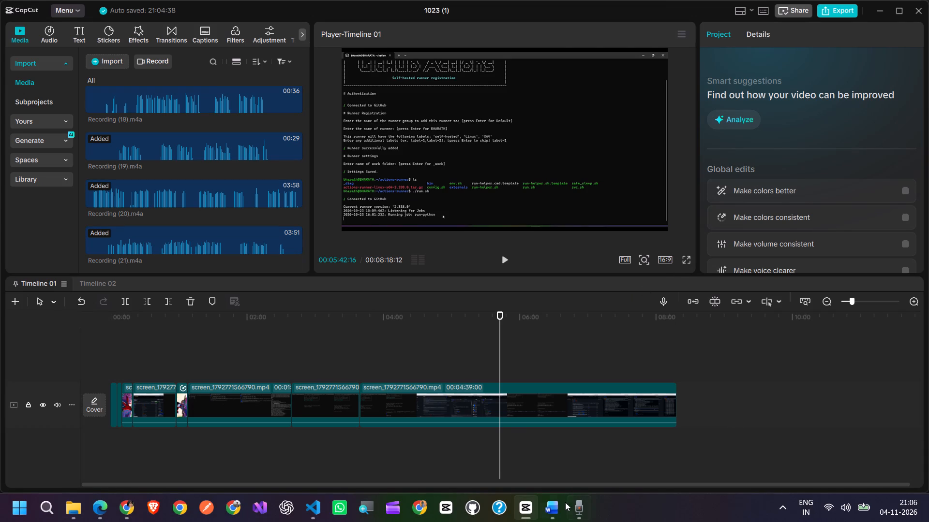
click(542, 439)
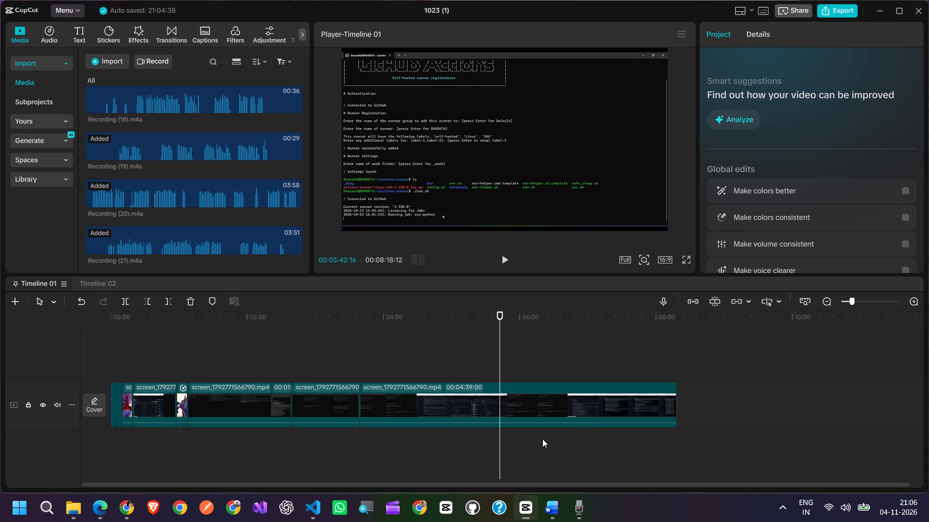
click(92, 283)
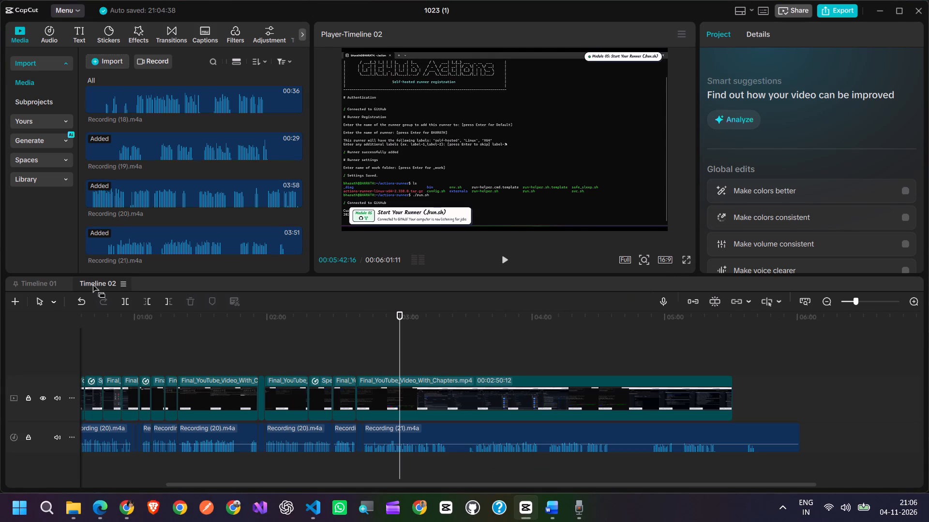
drag(401, 340, 391, 341)
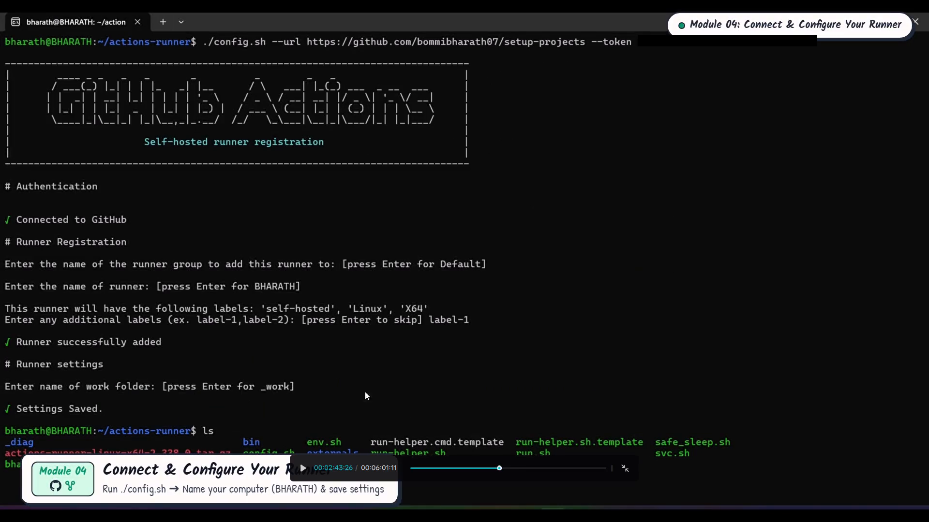
click(498, 469)
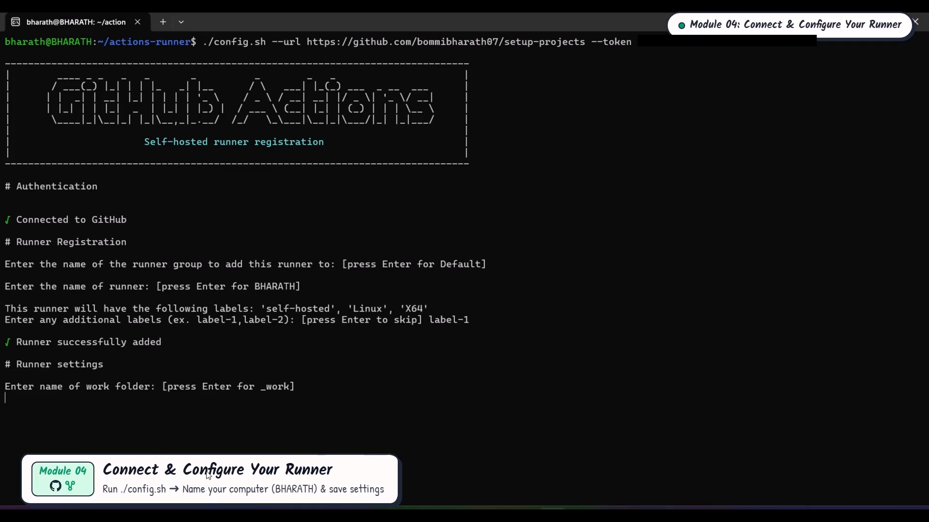
key(Print)
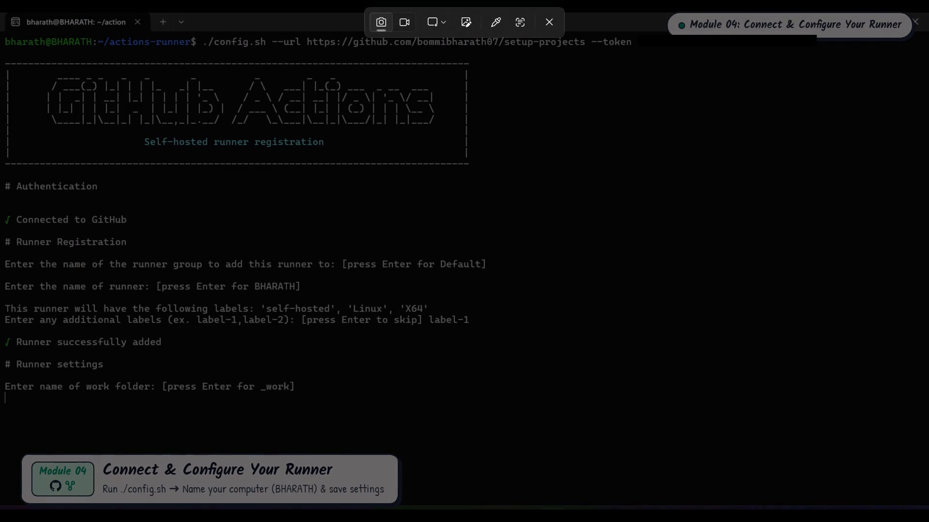
drag(668, 12, 903, 32)
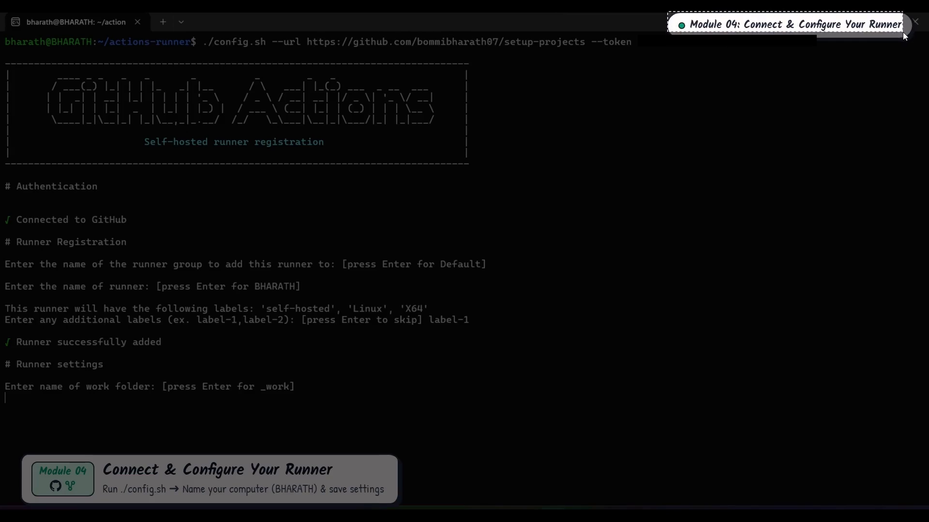
drag(903, 32, 910, 39)
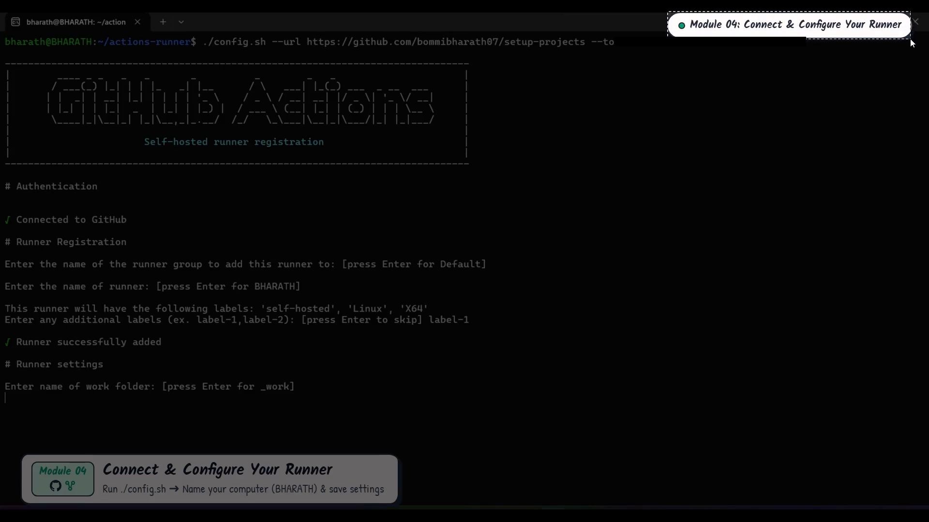
drag(910, 39, 913, 38)
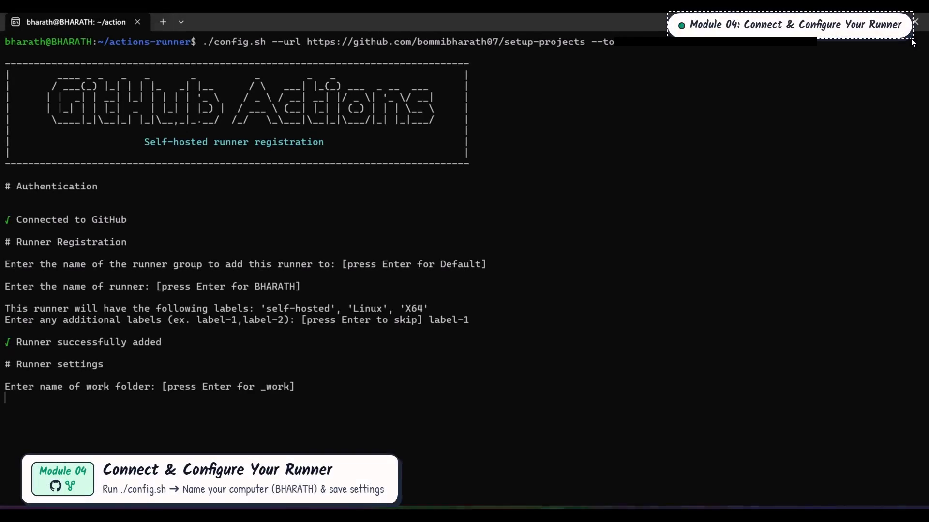
Capture a screen snip of the Module 04 "Connect & Configure Your Runner" caption card from the same preview frame.
click(711, 292)
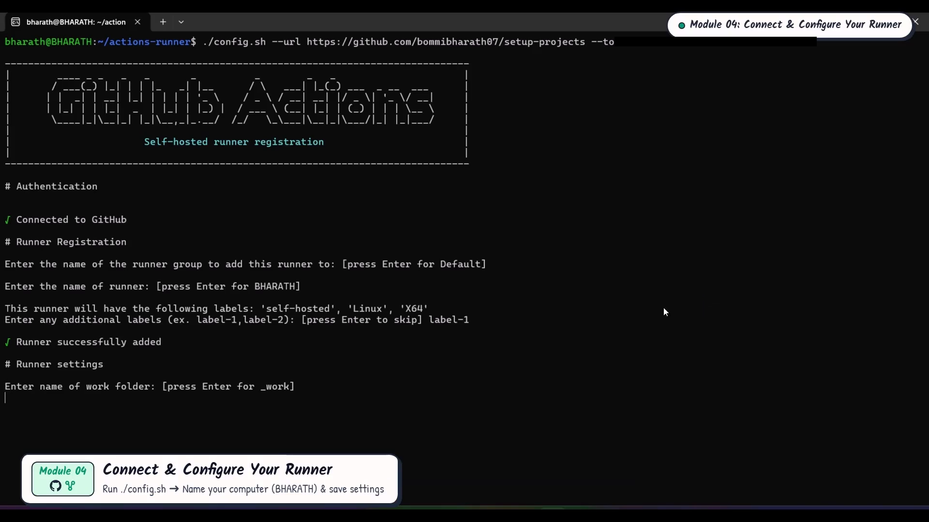
key(Print)
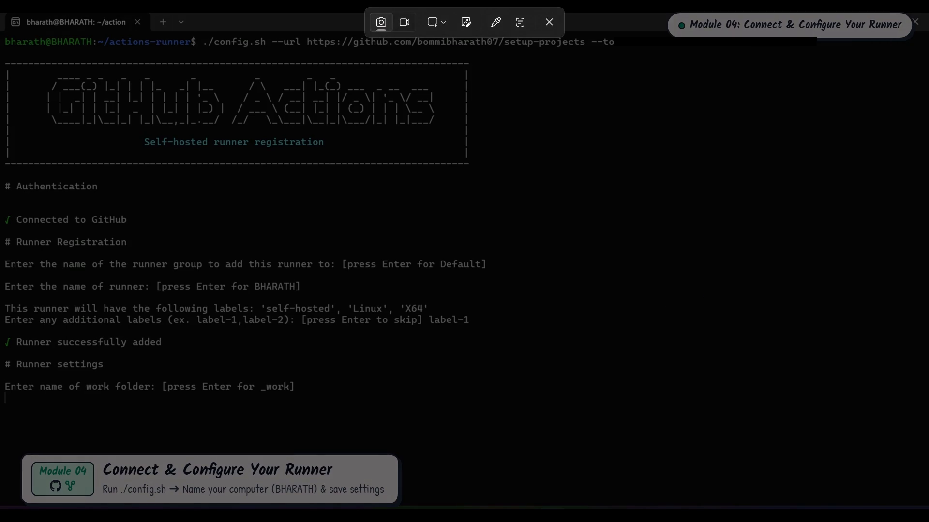
drag(19, 454, 55, 465)
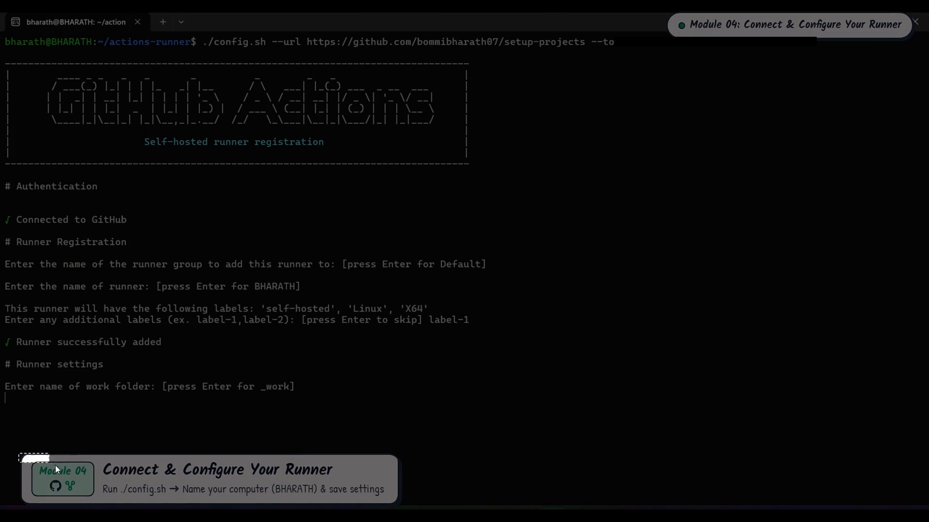
drag(55, 465, 400, 505)
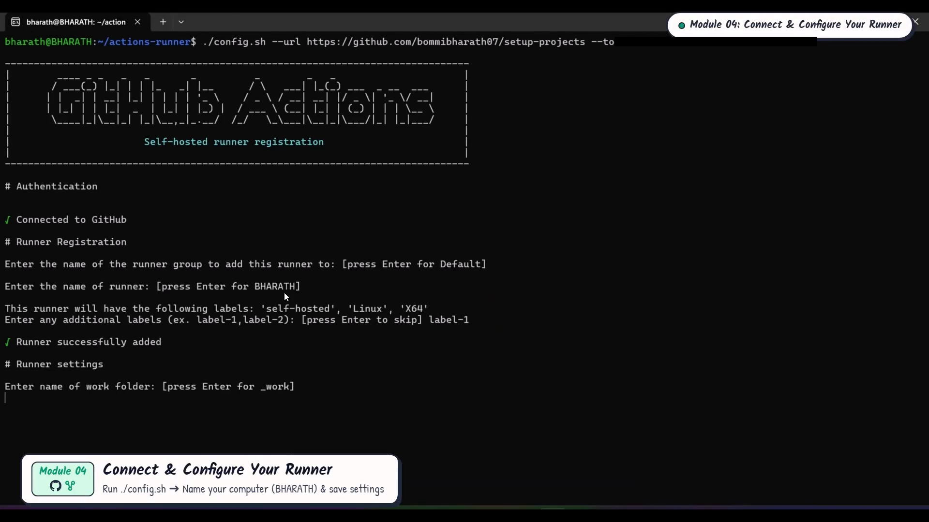
Capture a screen snip of the Module 05 "Start Your Runner (./run.sh)" caption card from Timeline 02's full-screen preview at about 03:01.
click(514, 347)
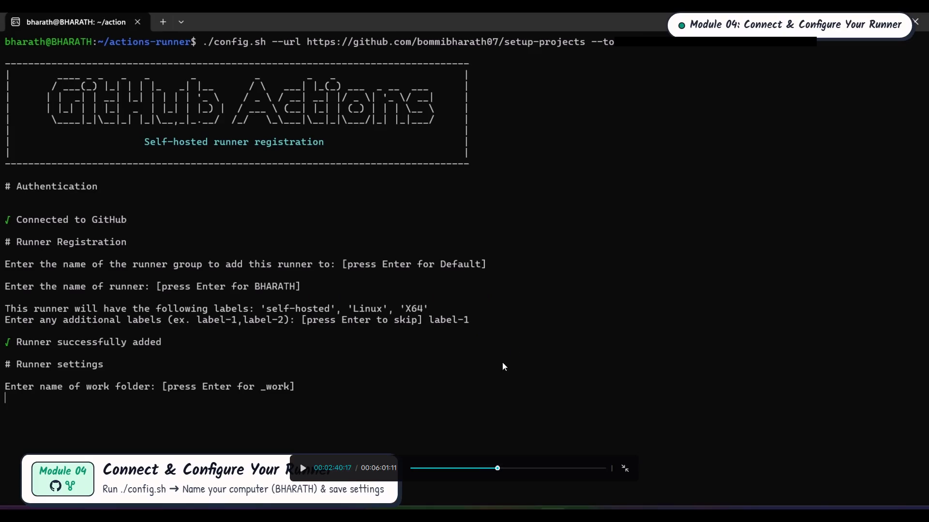
drag(497, 469, 509, 469)
click(533, 367)
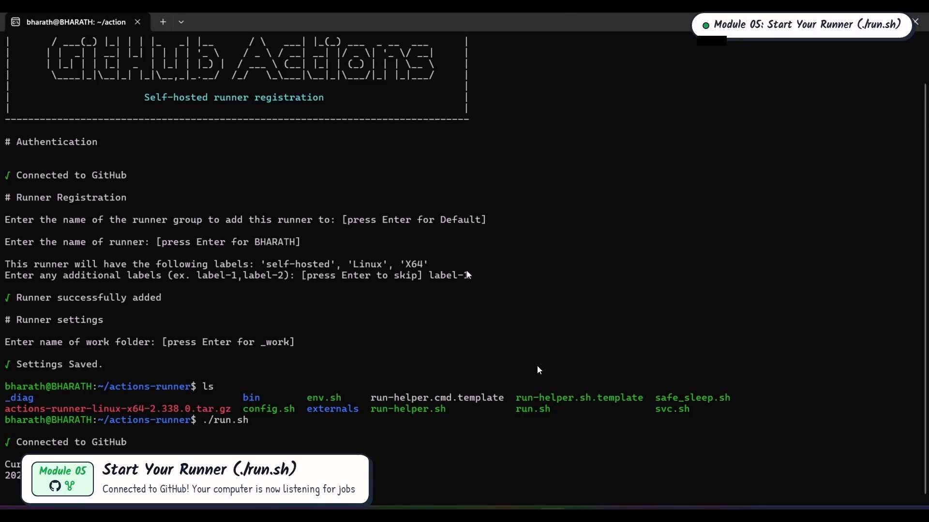
key(Print)
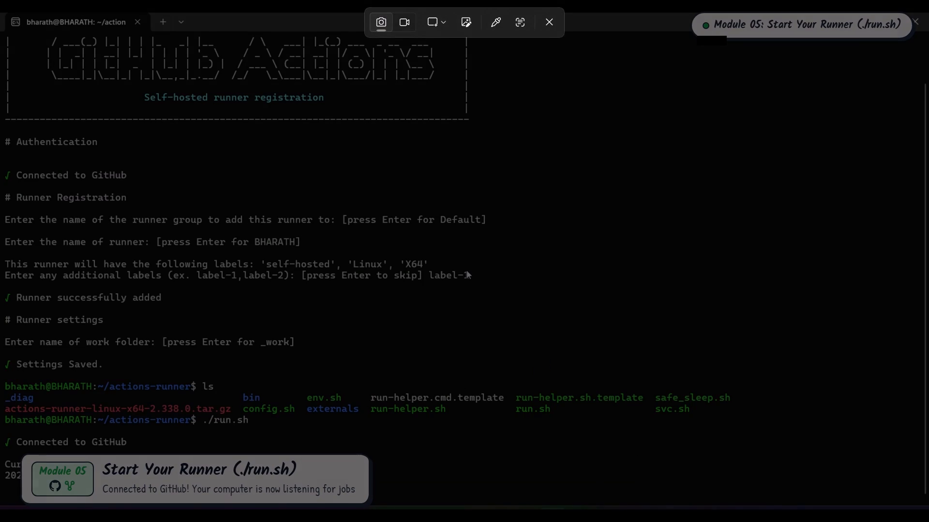
drag(23, 455, 355, 492)
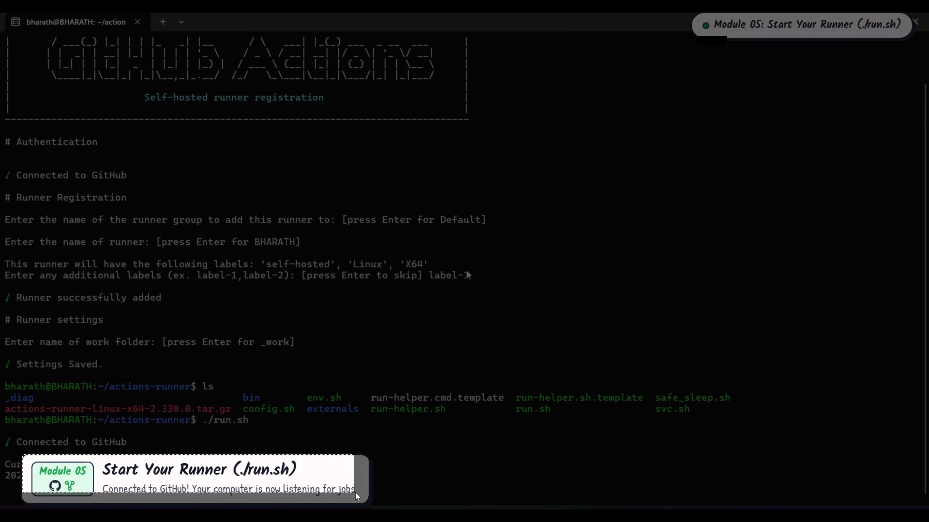
drag(355, 492, 368, 503)
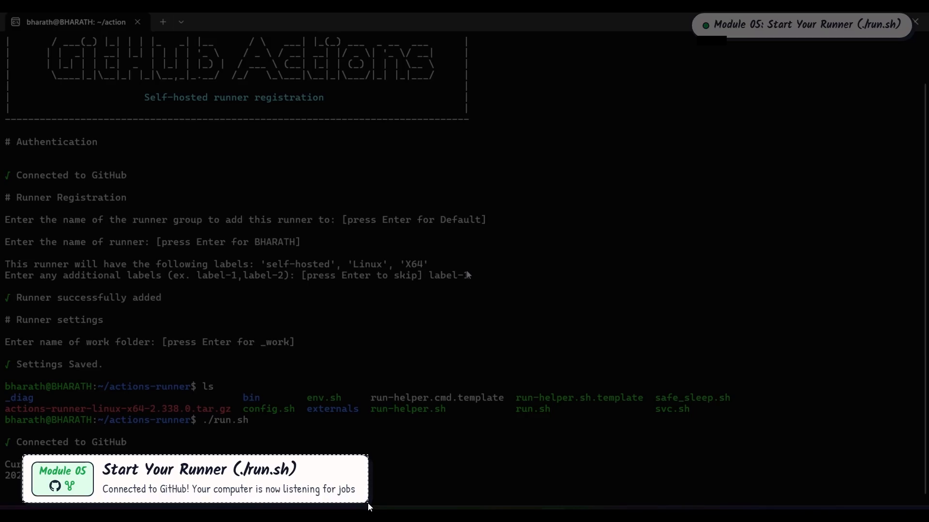
drag(368, 503, 370, 506)
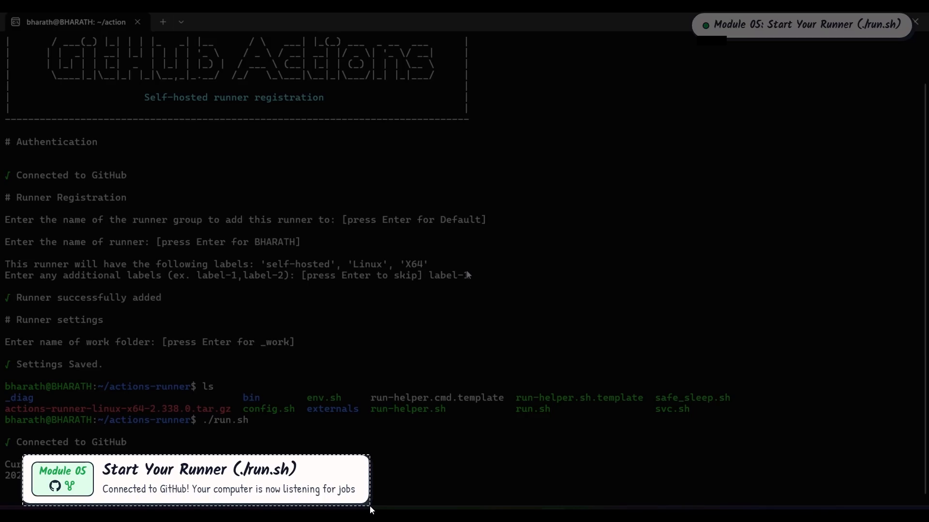
drag(370, 506, 370, 505)
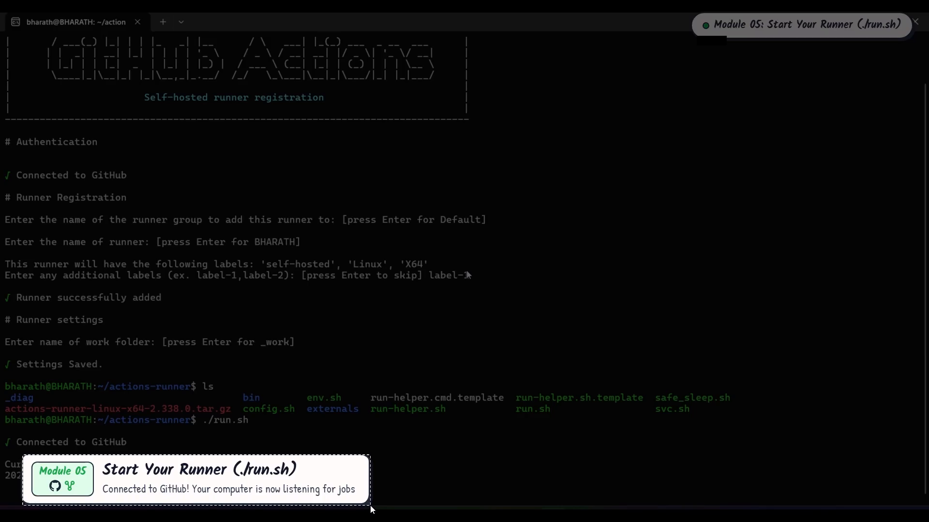
drag(370, 505, 371, 504)
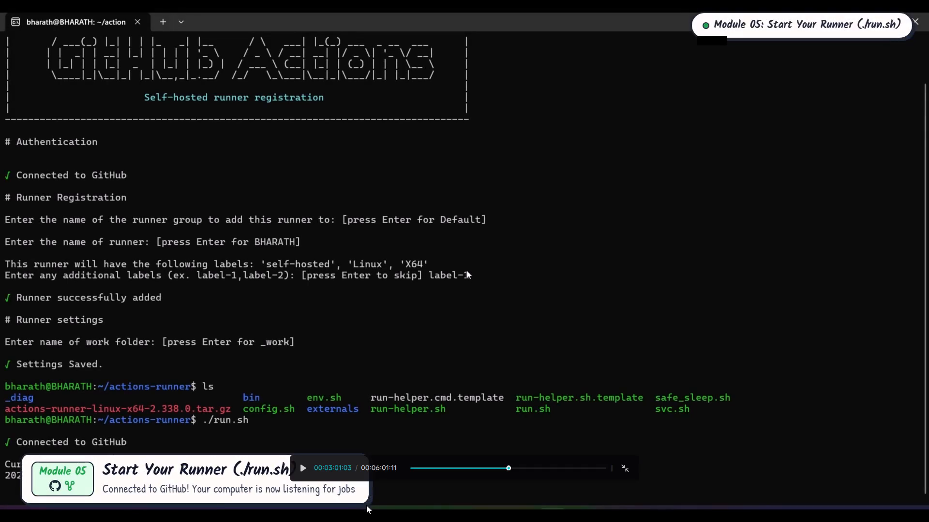
Capture a screen snip of the "Module 05: Start Your Runner (./run.sh)" badge from the same preview frame and leave full screen.
key(Print)
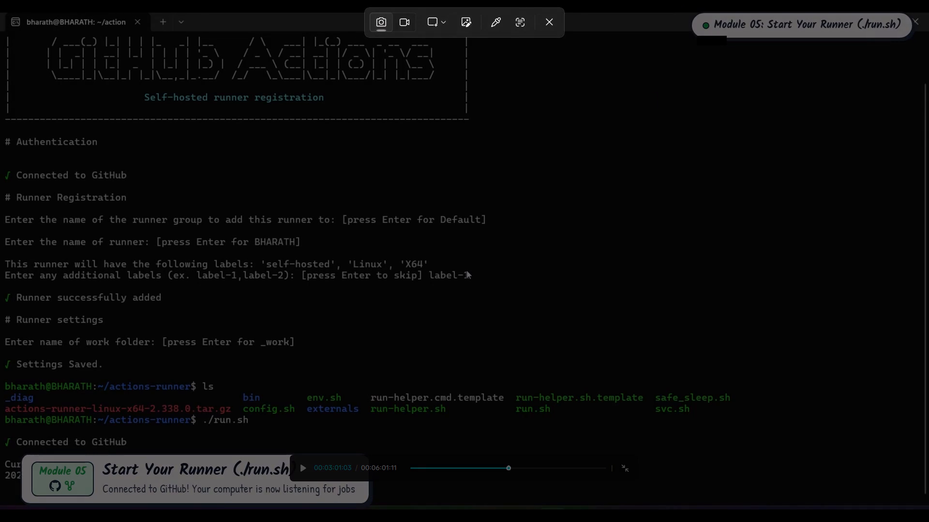
drag(689, 12, 912, 41)
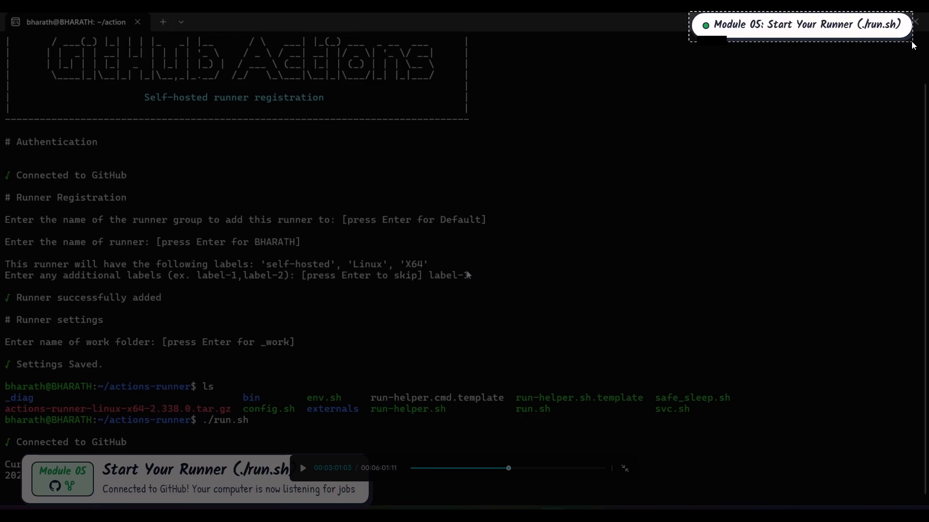
drag(912, 41, 913, 40)
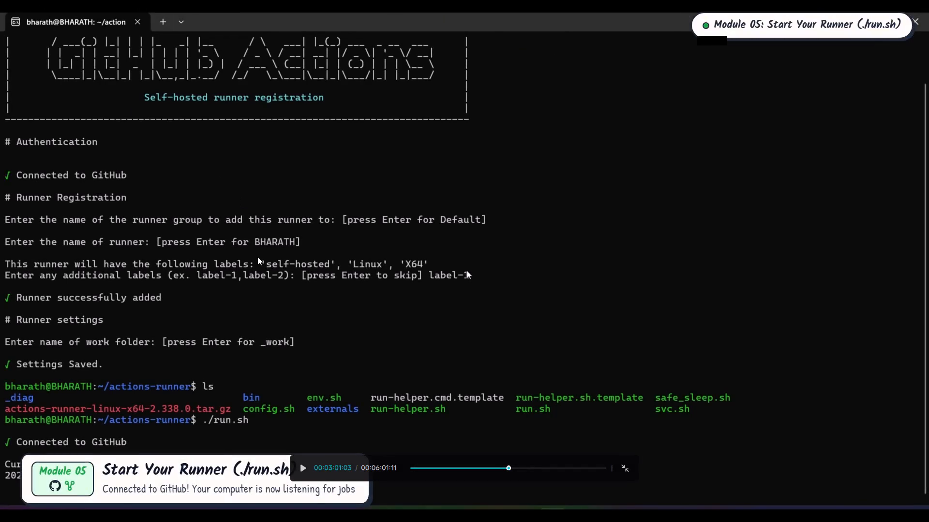
key(Escape)
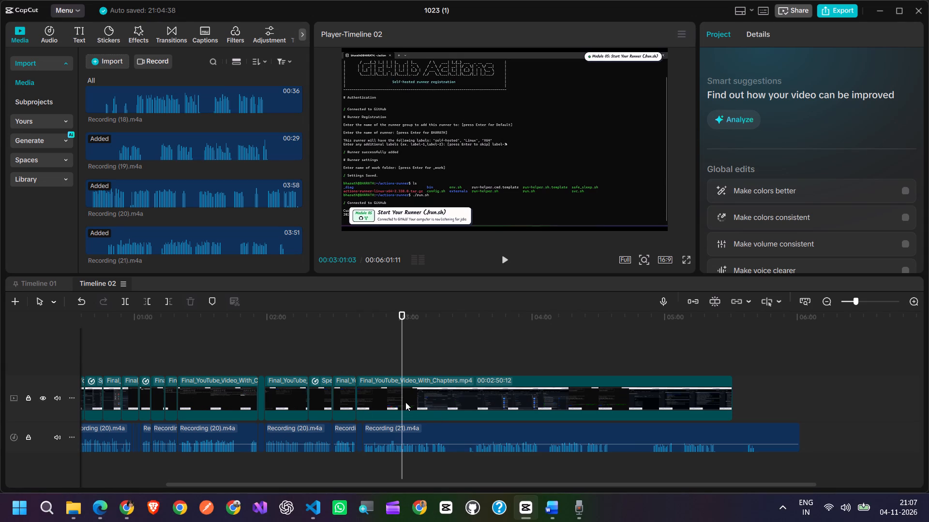
Examine the runner configuration and start-up terminal footage full-screen in Timeline 01, from about 03:35 to 04:02.
click(453, 392)
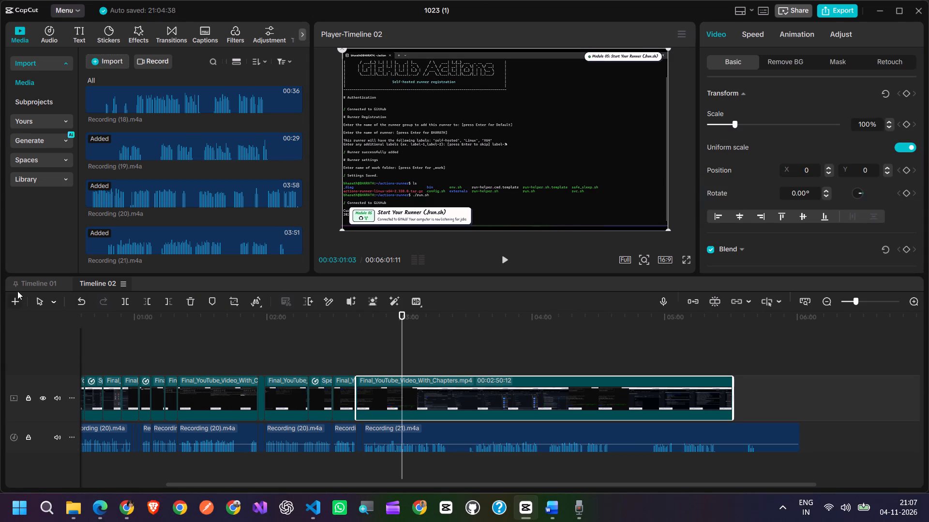
click(482, 389)
click(39, 281)
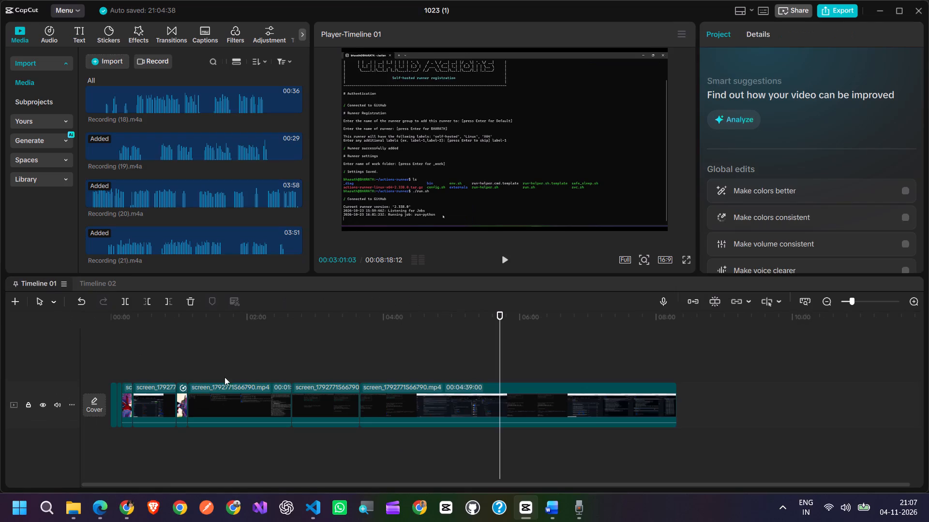
click(447, 398)
click(356, 336)
click(472, 411)
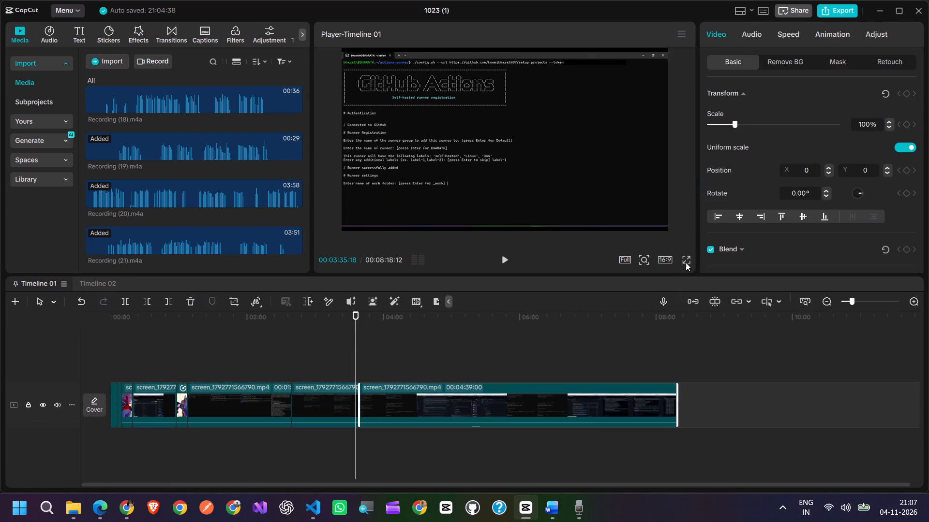
click(687, 261)
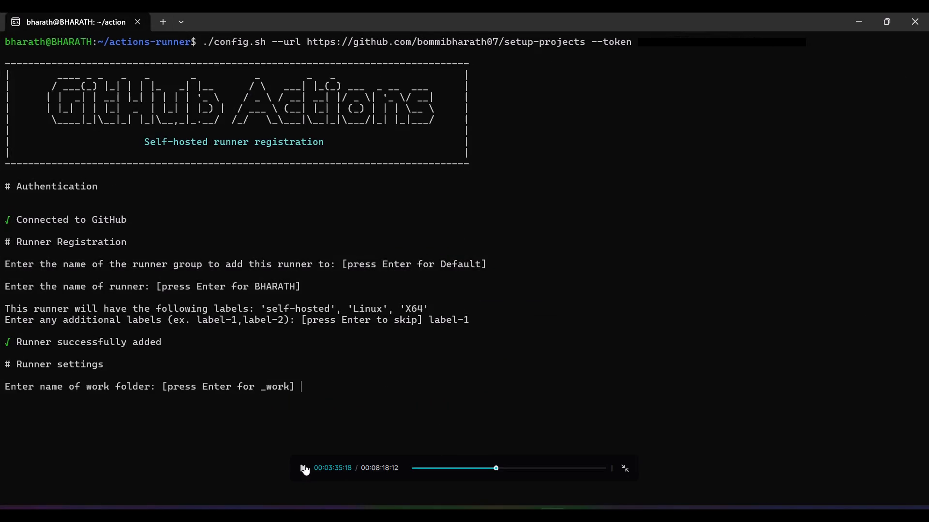
key(Escape)
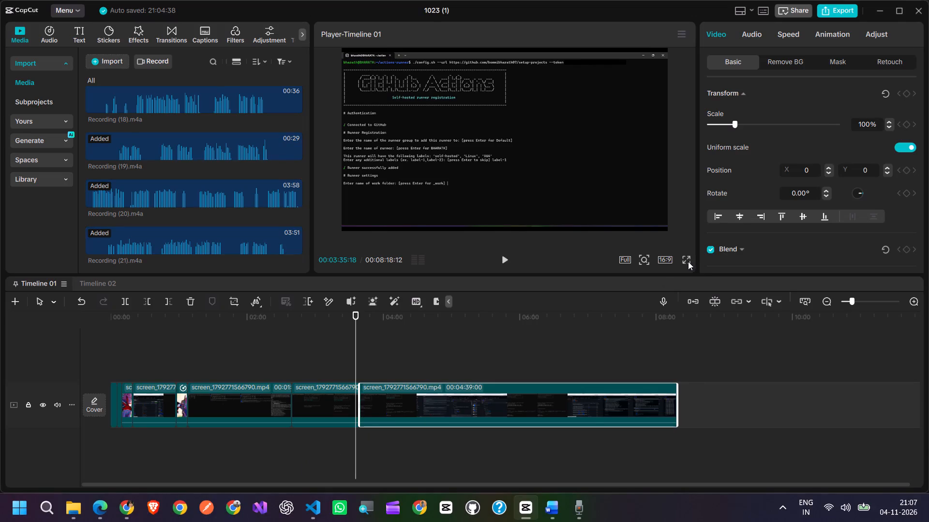
click(688, 261)
click(302, 467)
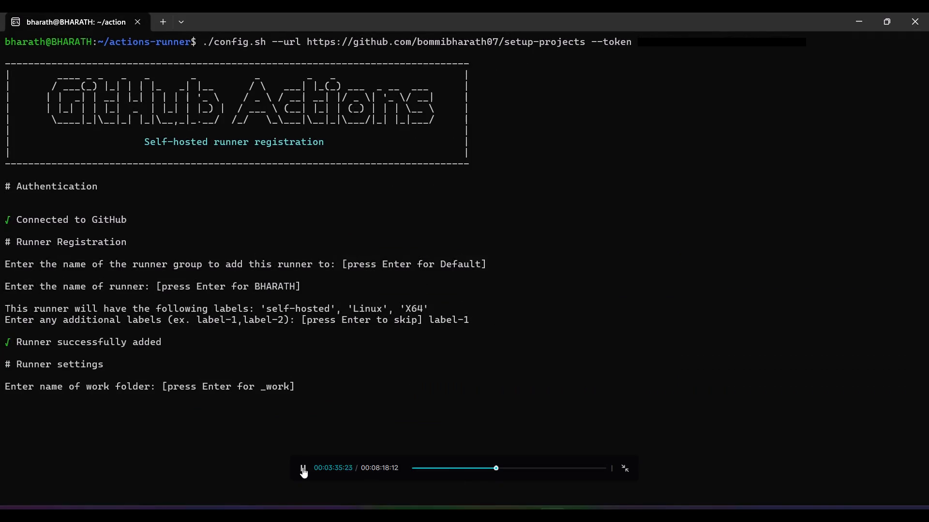
drag(496, 468, 501, 467)
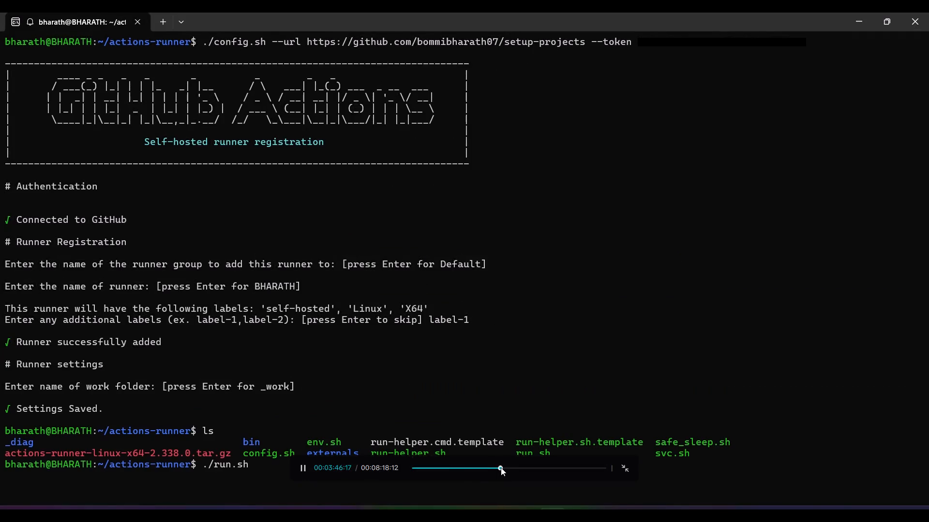
drag(501, 467, 507, 467)
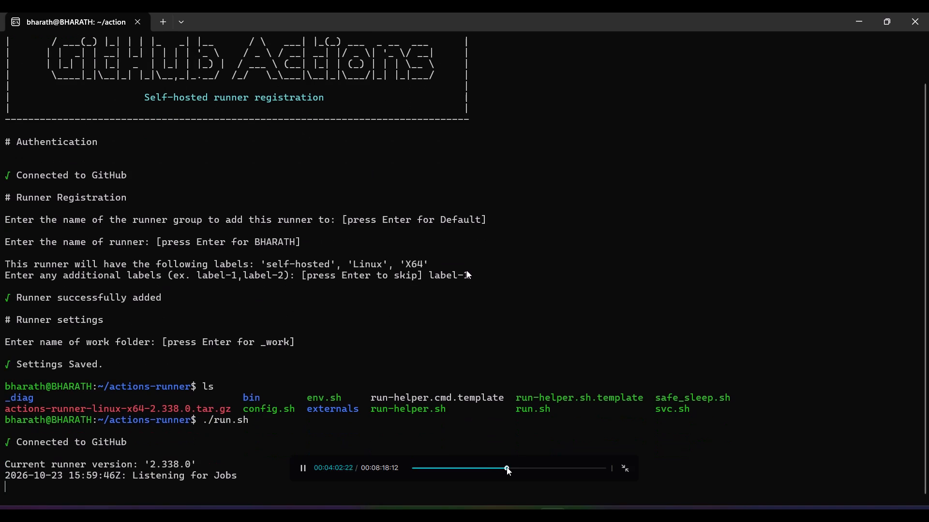
Skim the rest of Timeline 01 full-screen to its end, checking the runner setup page, main.yml edit and commit, and run-python job.
drag(507, 467, 512, 467)
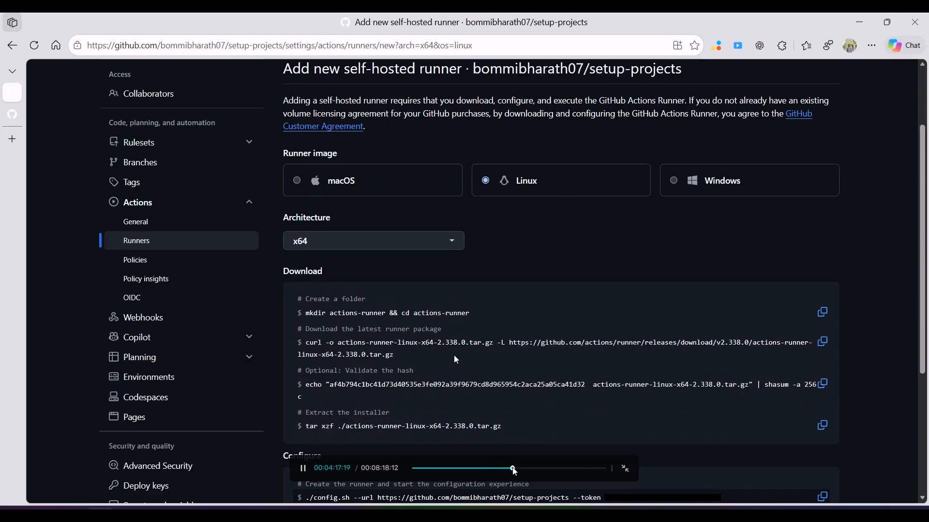
drag(512, 467, 515, 467)
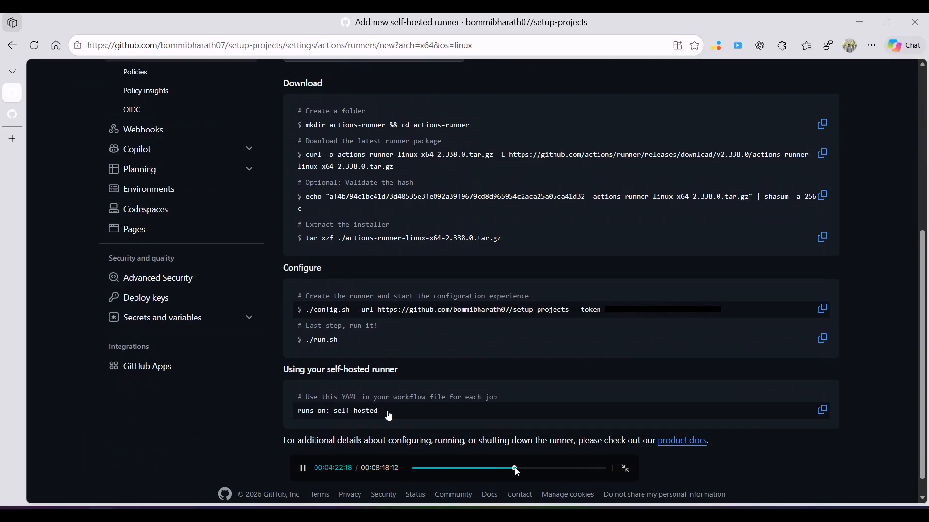
drag(515, 467, 519, 467)
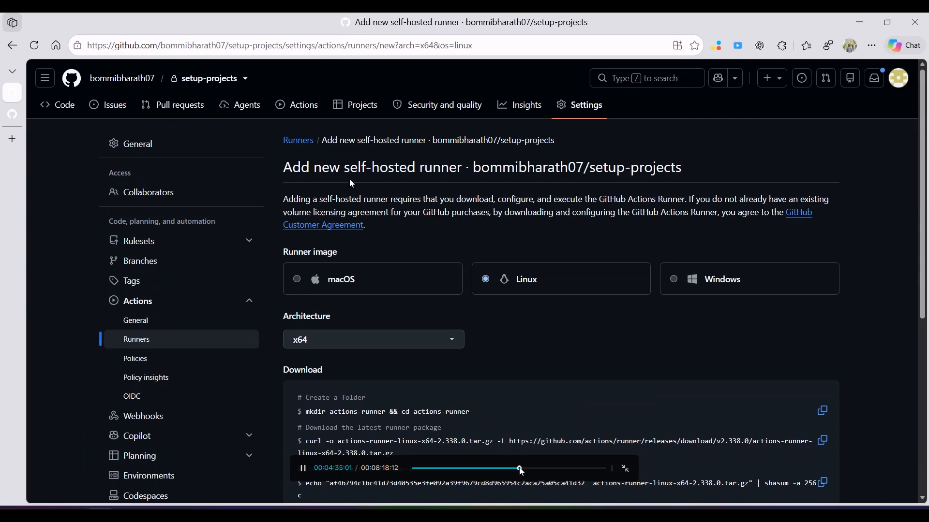
drag(519, 467, 524, 467)
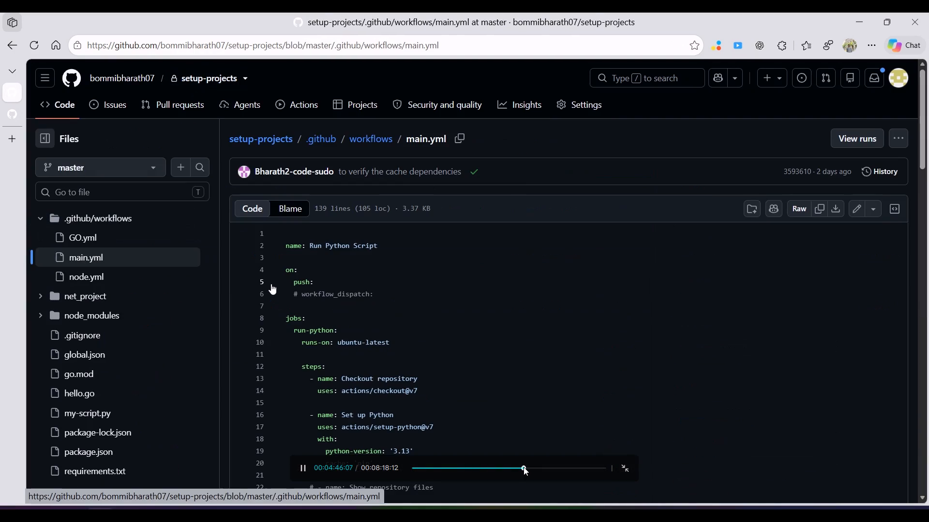
drag(524, 467, 529, 466)
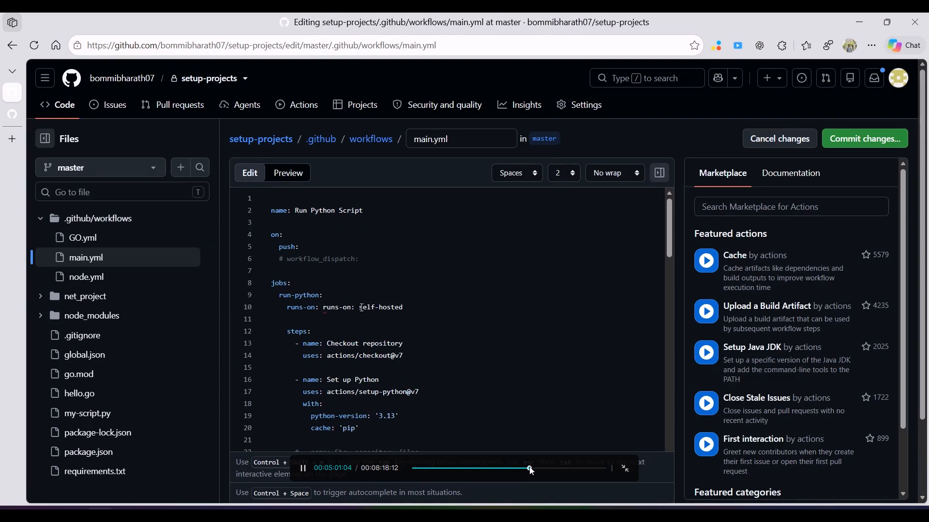
drag(529, 466, 536, 466)
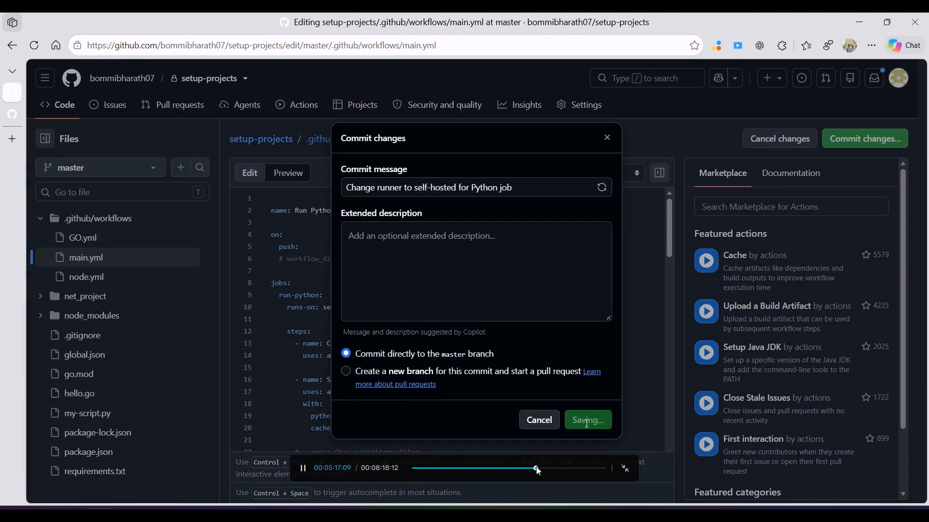
drag(536, 466, 541, 466)
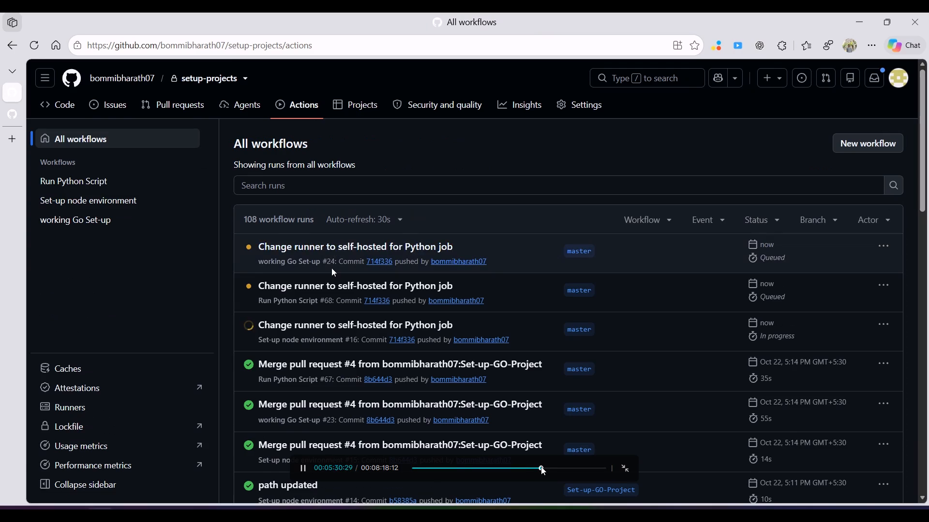
drag(541, 466, 554, 467)
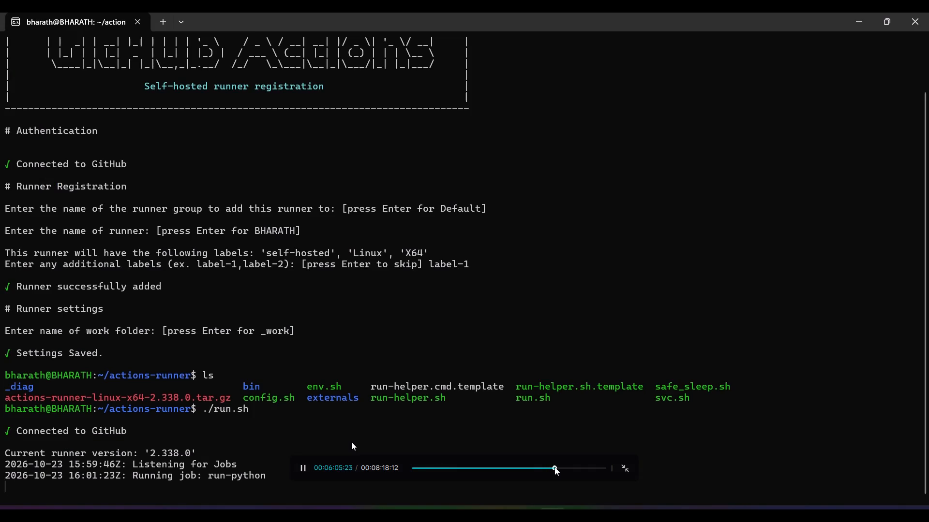
drag(554, 467, 568, 468)
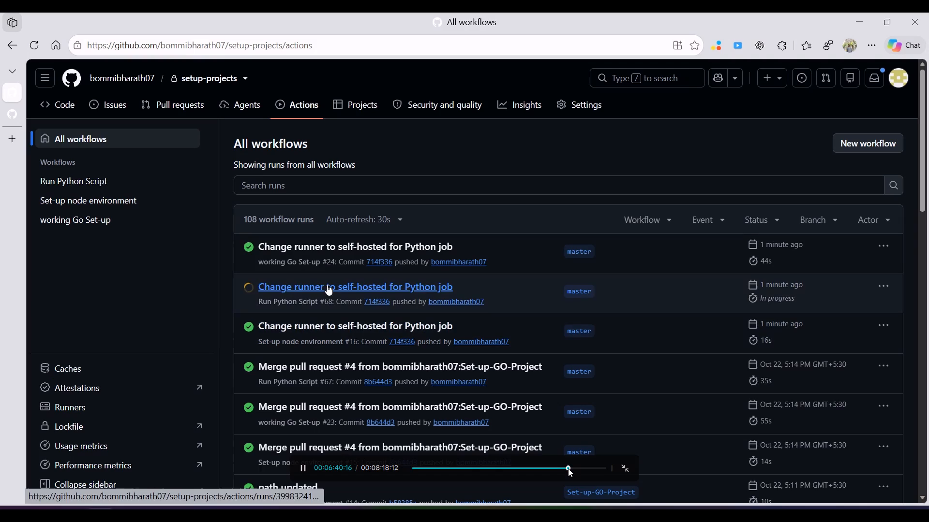
drag(568, 468, 581, 468)
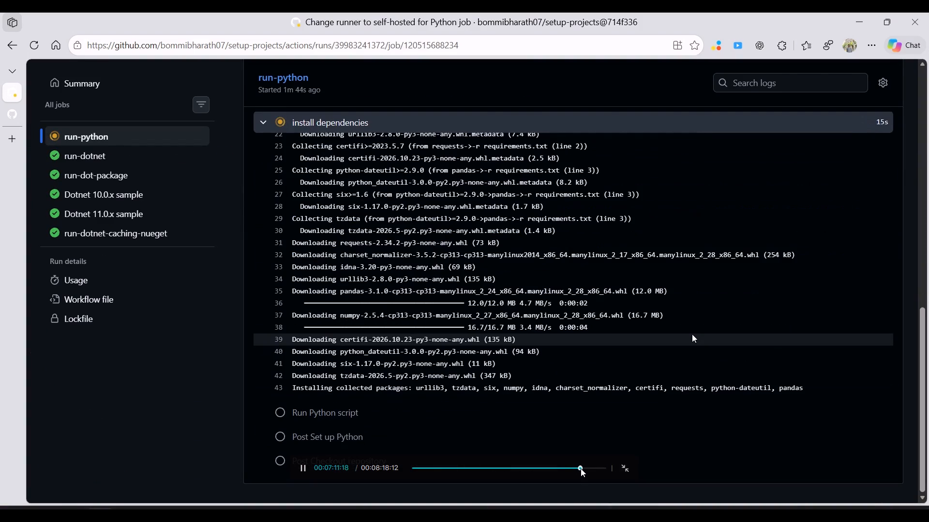
drag(581, 468, 596, 469)
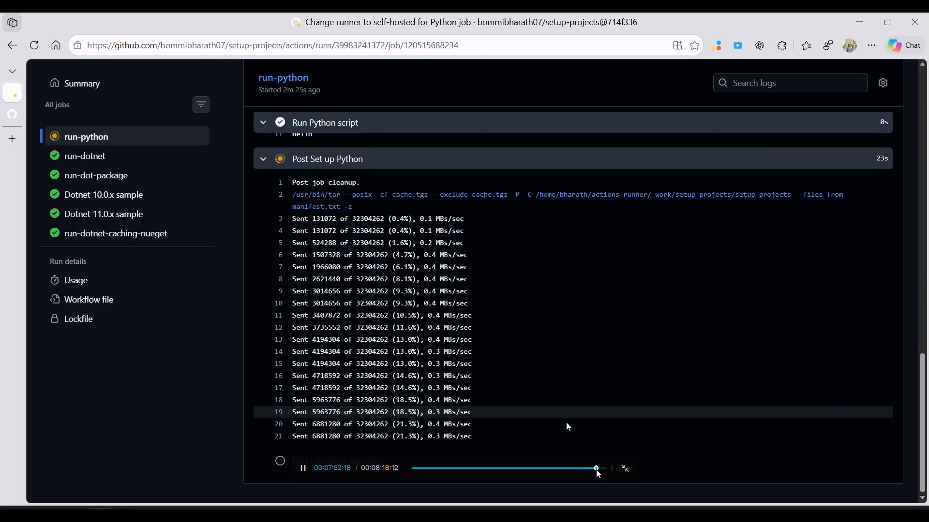
drag(596, 469, 590, 472)
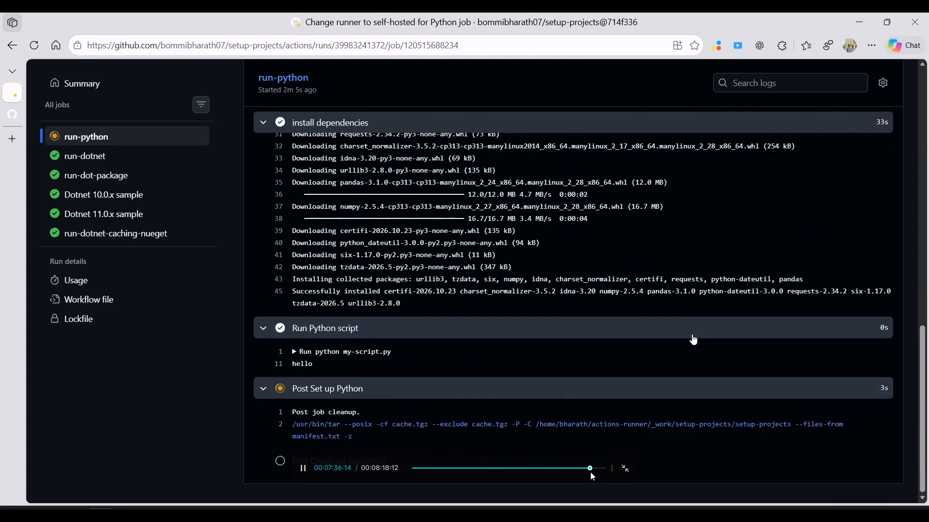
drag(590, 472, 608, 472)
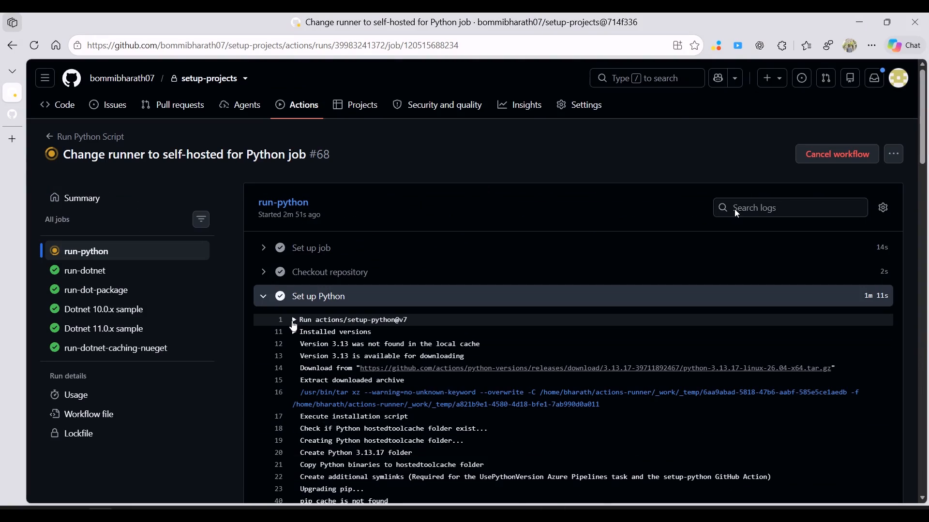
Copy the 04:39 screen recording clip from Timeline 01 to Timeline 02's main video track, directly after the last chaptered clip.
key(Escape)
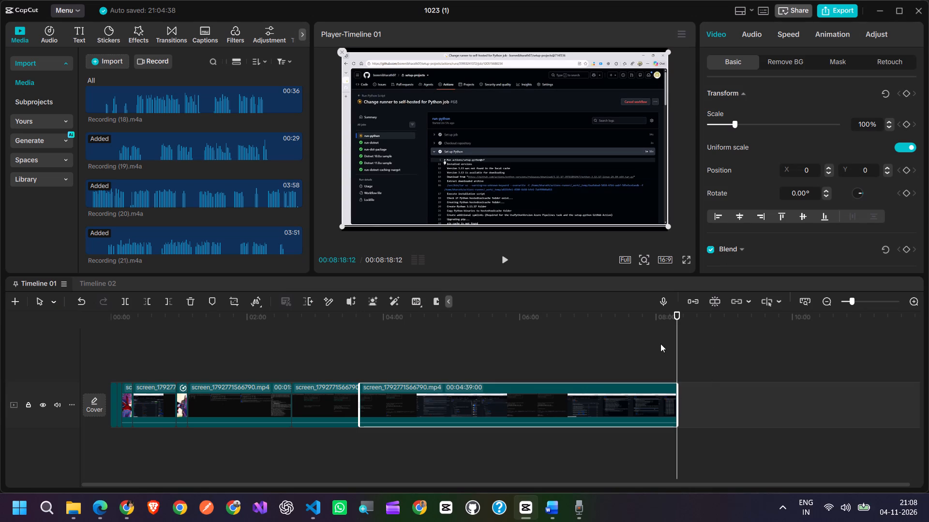
click(504, 259)
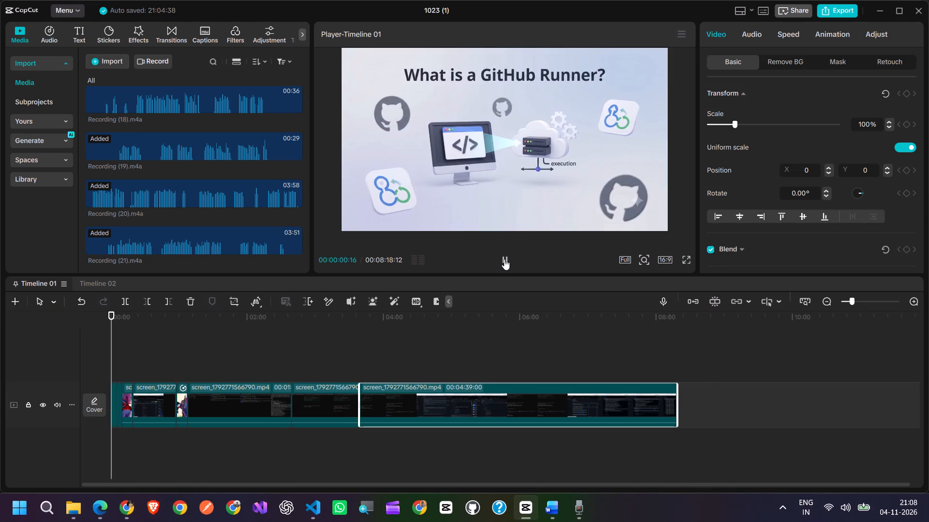
click(504, 259)
click(474, 404)
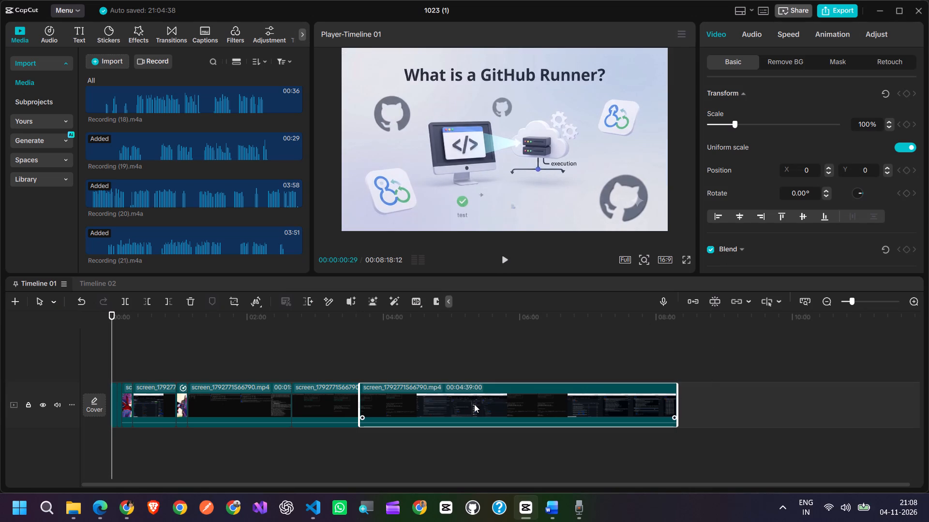
key(ctrl+c)
click(98, 283)
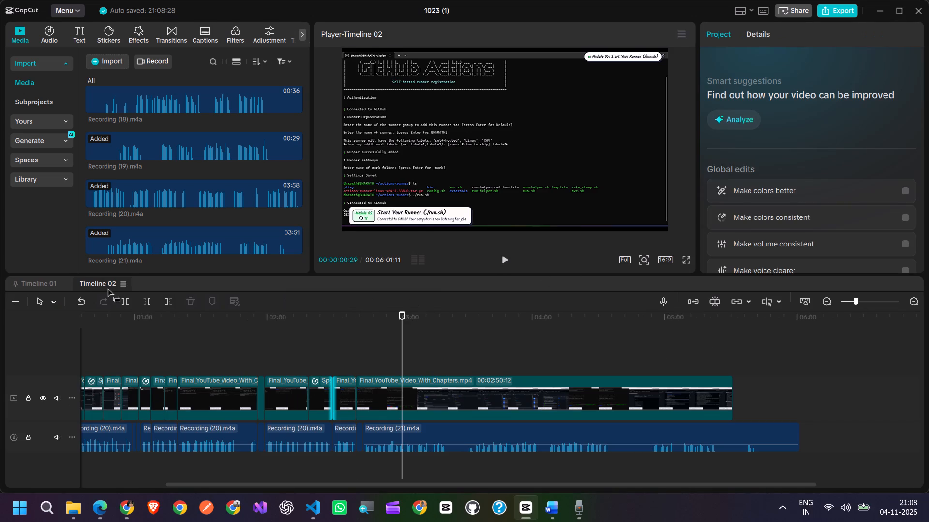
click(501, 402)
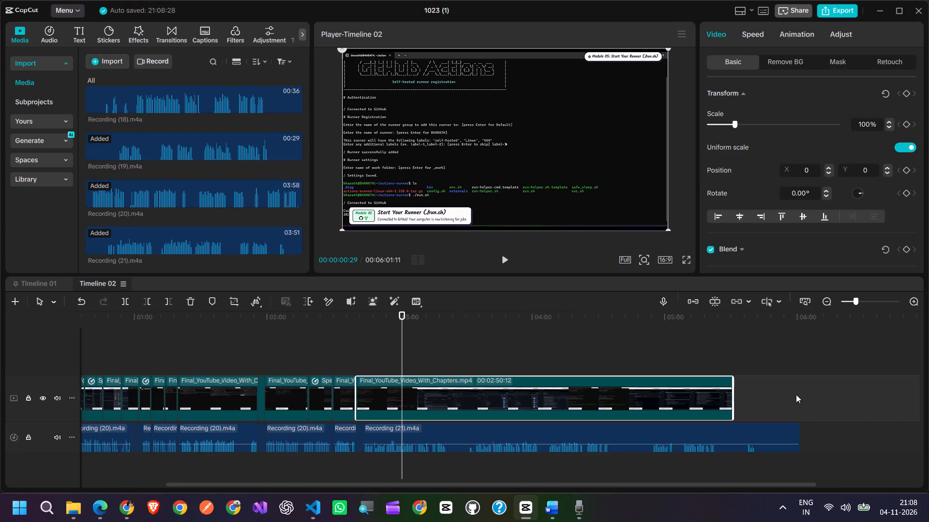
click(795, 395)
key(ctrl+v)
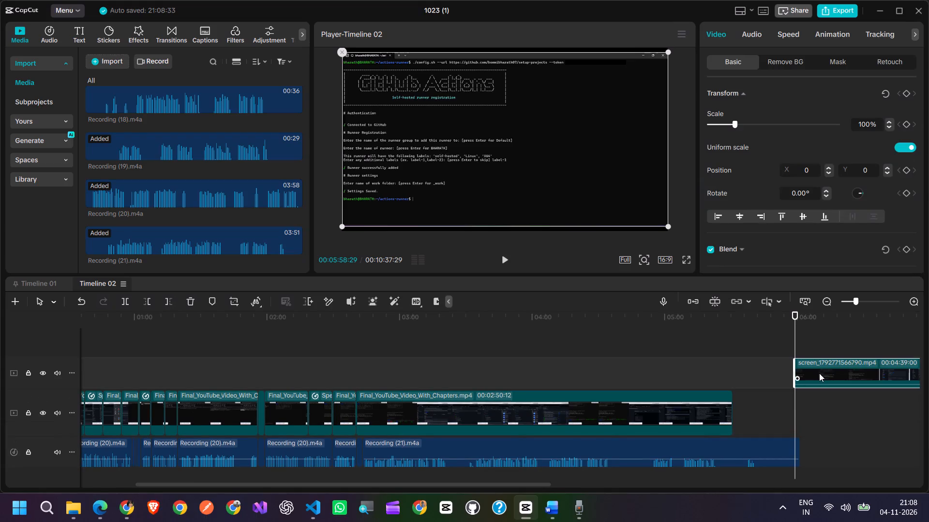
drag(820, 372, 759, 413)
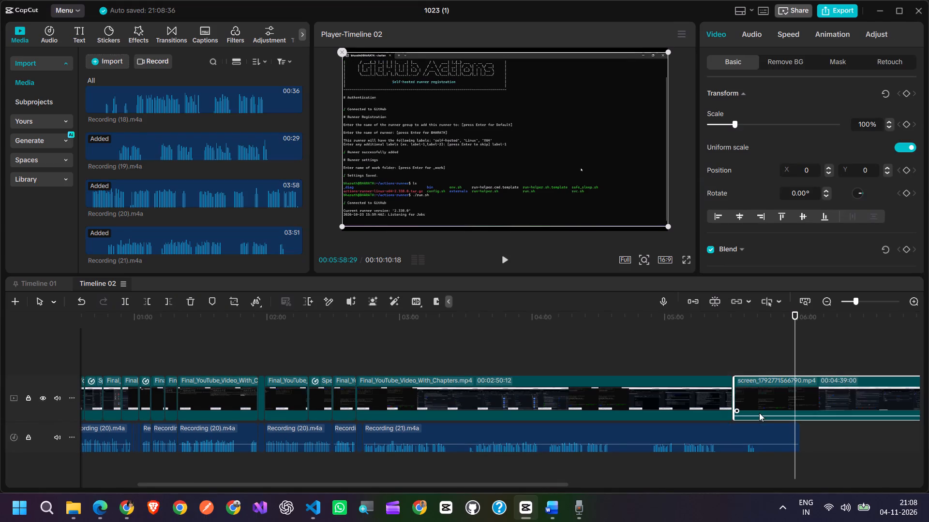
Create a new timeline and copy Timeline 02's 02:50 Final_YouTube_Video_With_Chapters clip into it.
drag(473, 484, 565, 489)
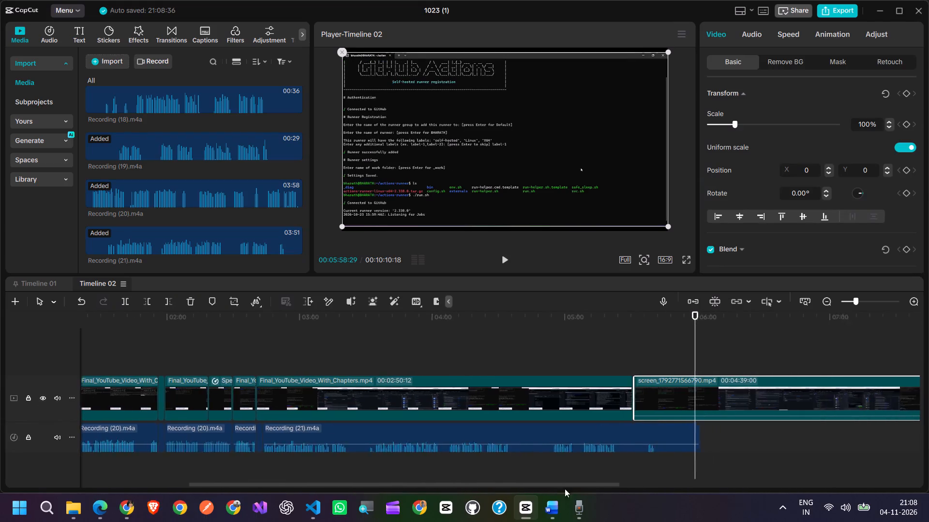
drag(565, 489, 613, 486)
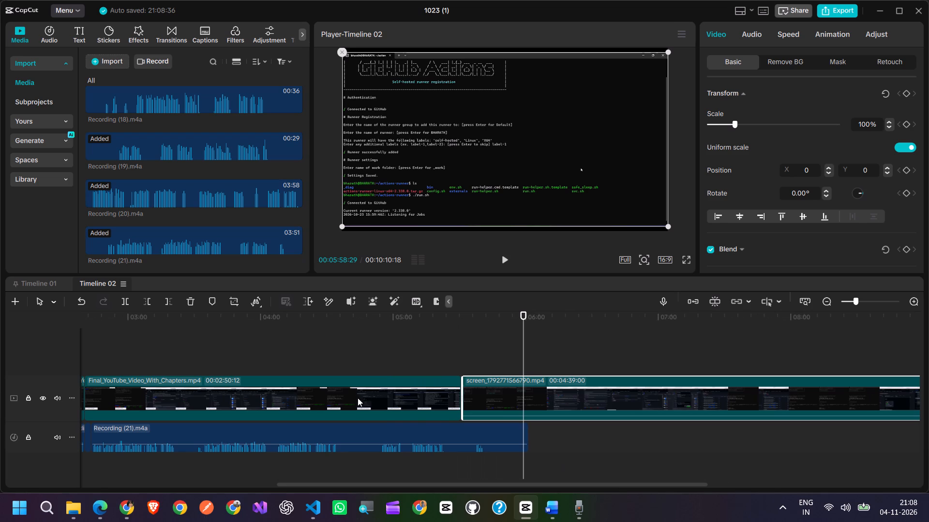
click(344, 404)
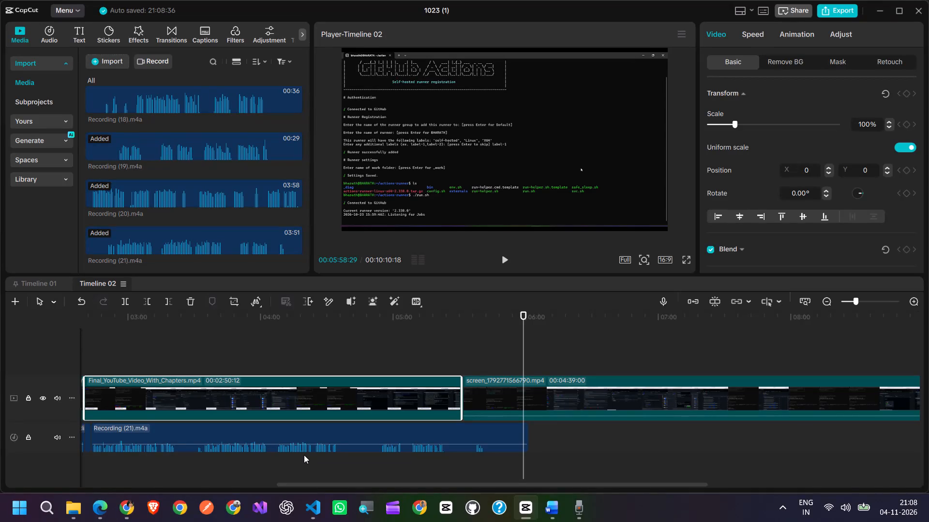
click(12, 301)
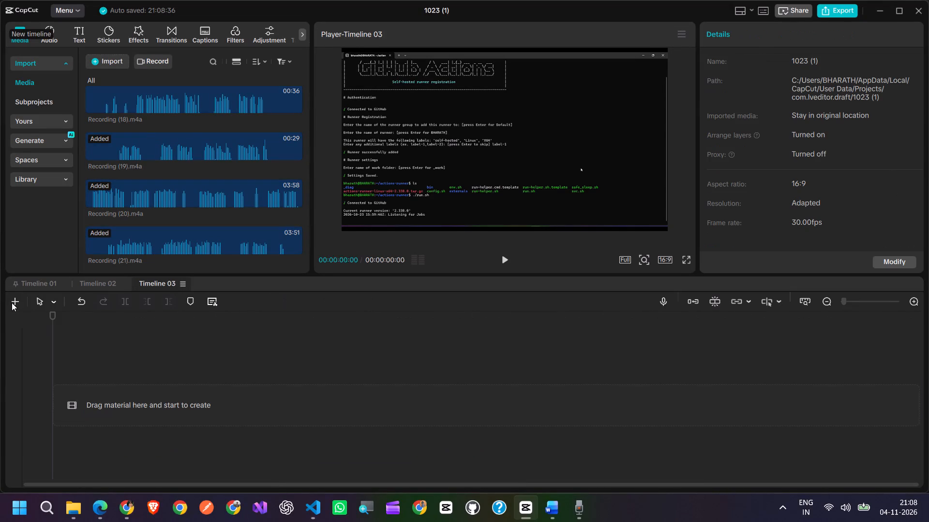
click(89, 284)
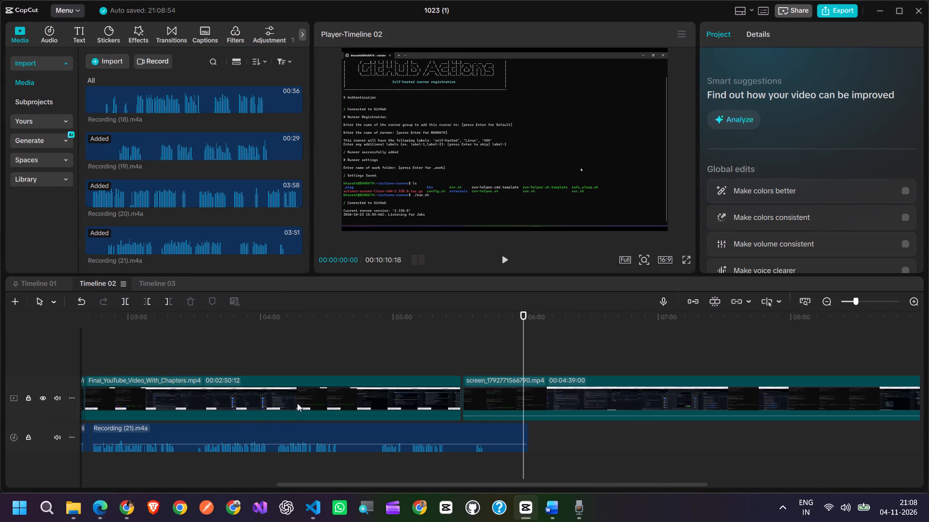
click(303, 400)
key(ctrl+c)
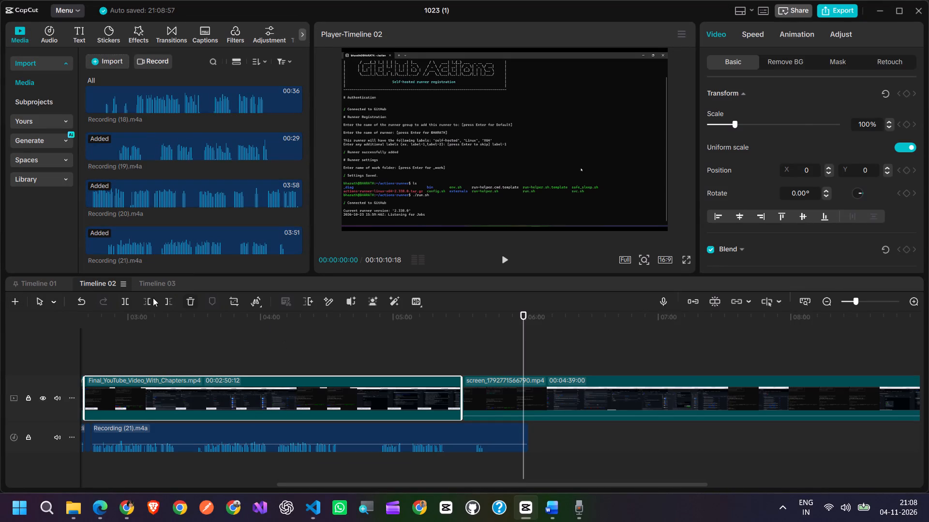
click(153, 281)
click(115, 404)
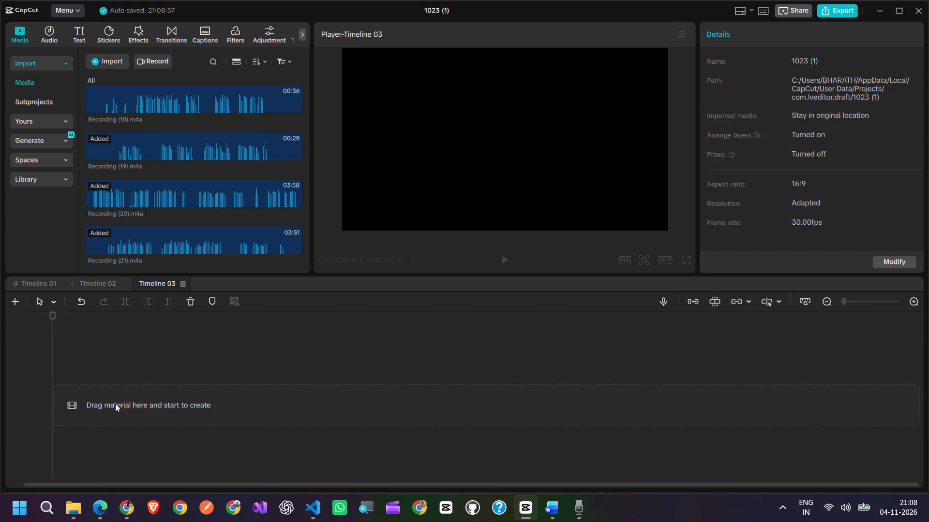
key(ctrl+v)
Copy the 04:39 screen recording clip from Timeline 02 into Timeline 03, stacked above the chaptered video and starting near 00:00.
click(100, 281)
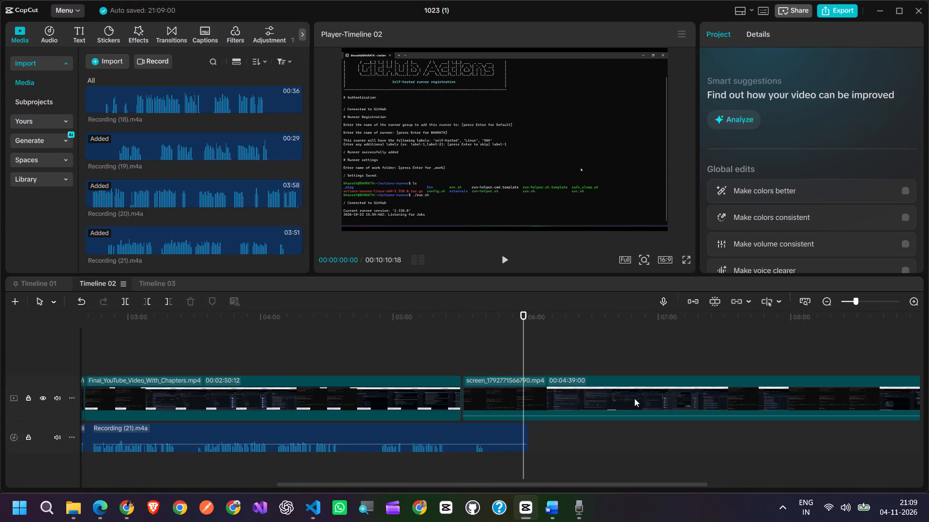
click(628, 398)
key(ctrl+c)
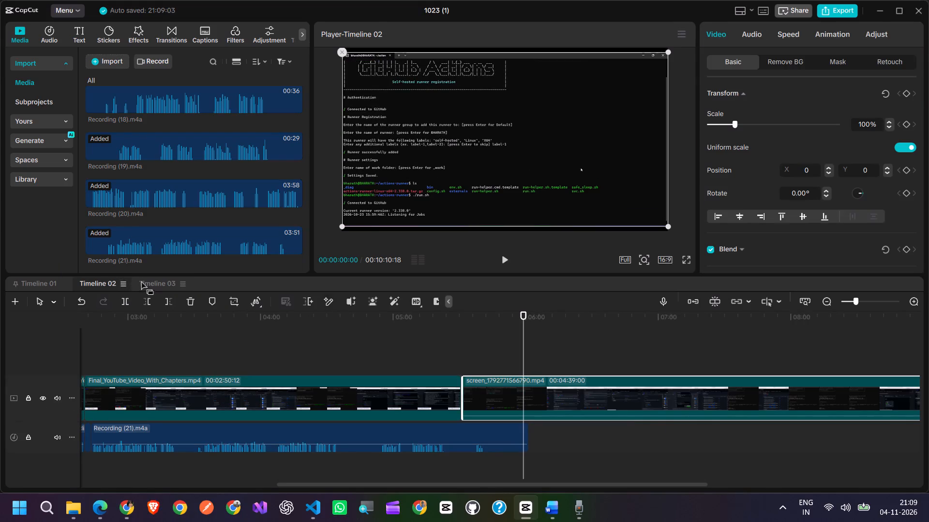
click(142, 281)
click(396, 450)
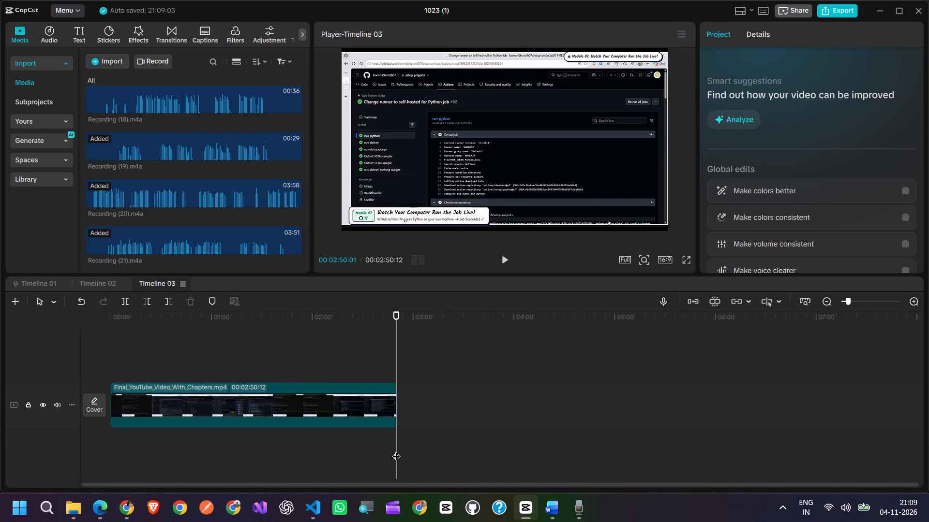
key(ctrl+v)
drag(470, 375, 199, 375)
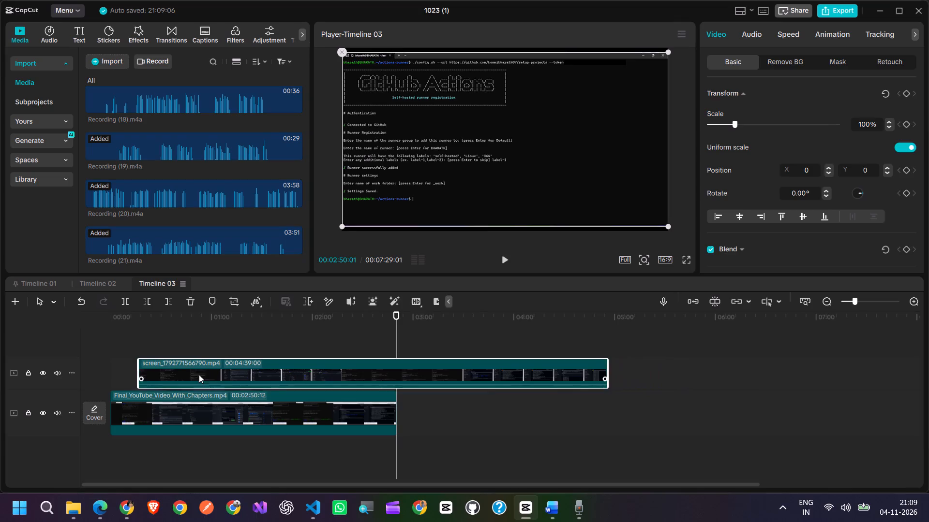
drag(199, 375, 187, 377)
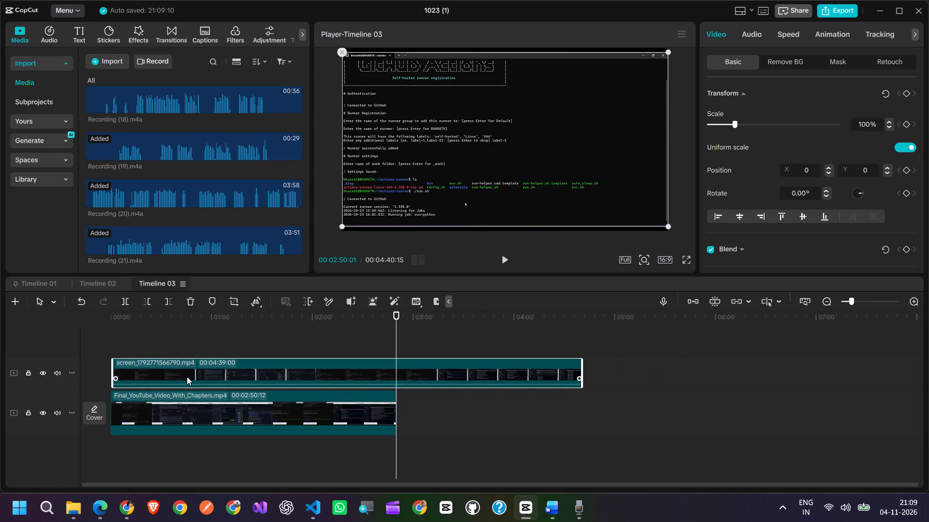
Shift the stacked screen recording clip in Timeline 03 closer to the timeline start, about 6 frames in.
click(462, 437)
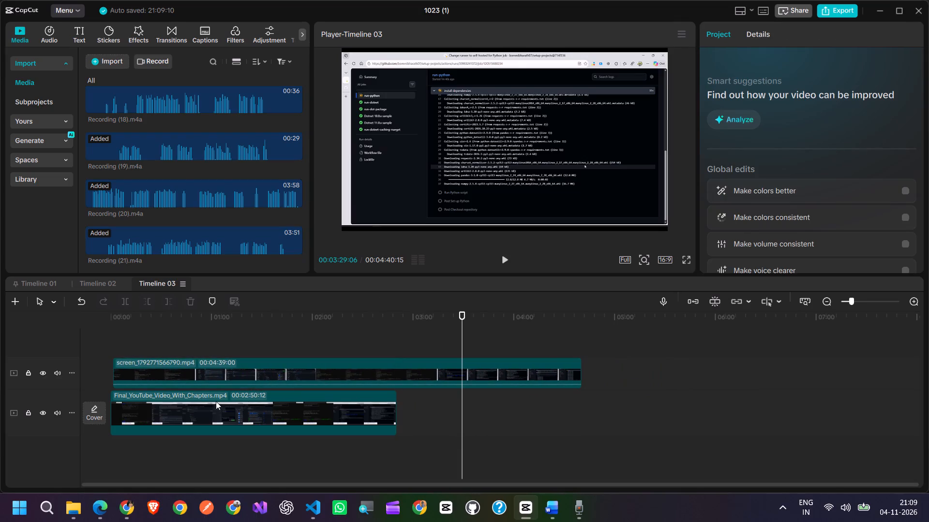
ctrl+scroll(165, 405, up, 20)
ctrl+scroll(165, 405, up, 14)
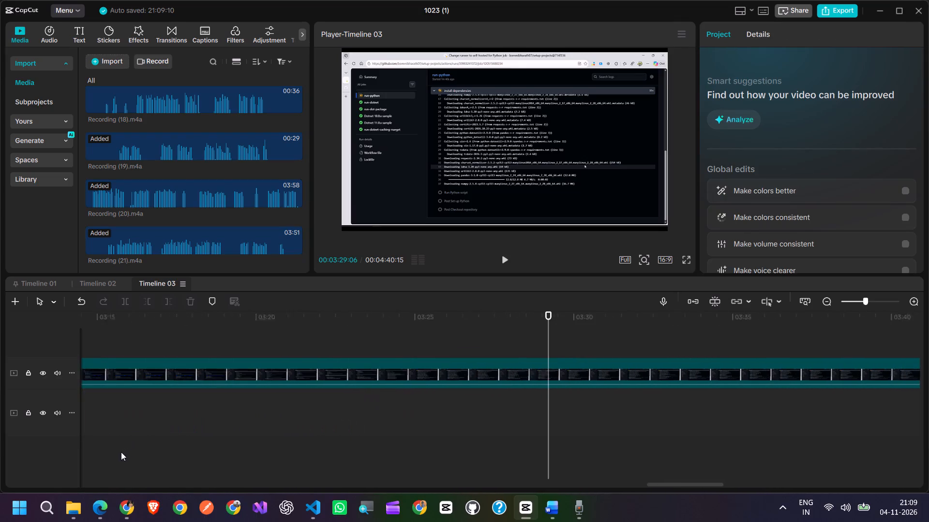
drag(679, 482, 186, 488)
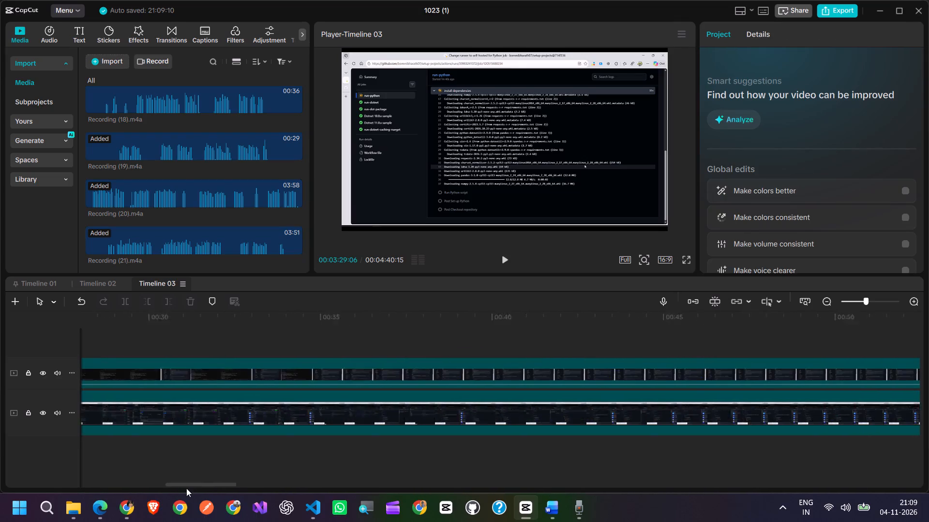
drag(186, 488, 79, 488)
click(229, 379)
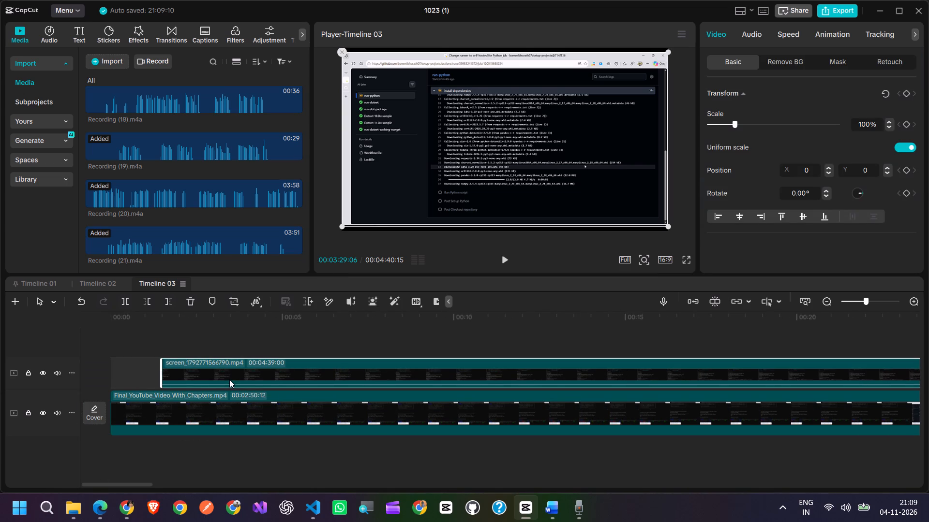
drag(259, 370, 209, 376)
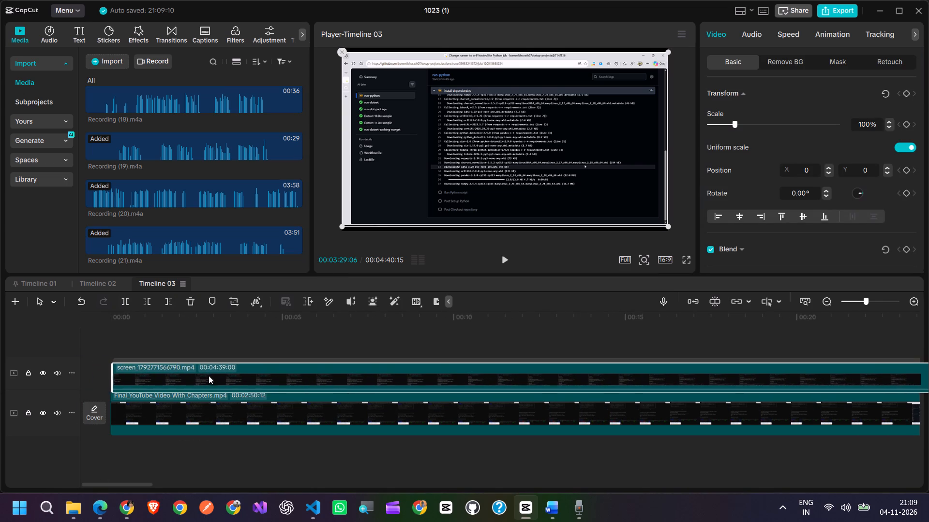
drag(209, 376, 215, 372)
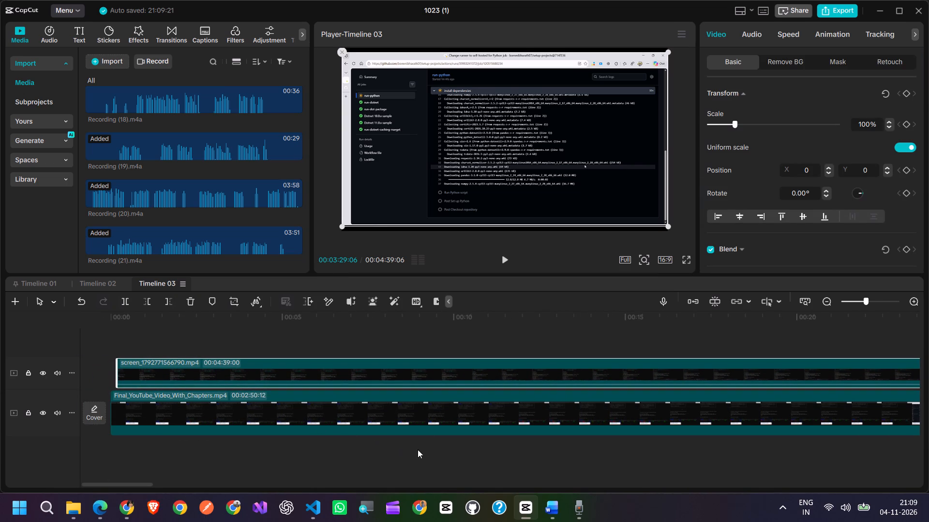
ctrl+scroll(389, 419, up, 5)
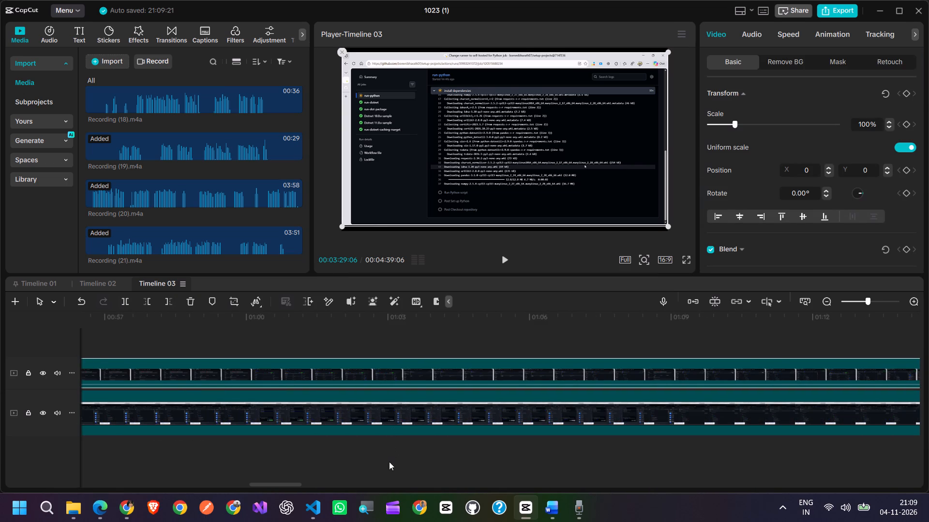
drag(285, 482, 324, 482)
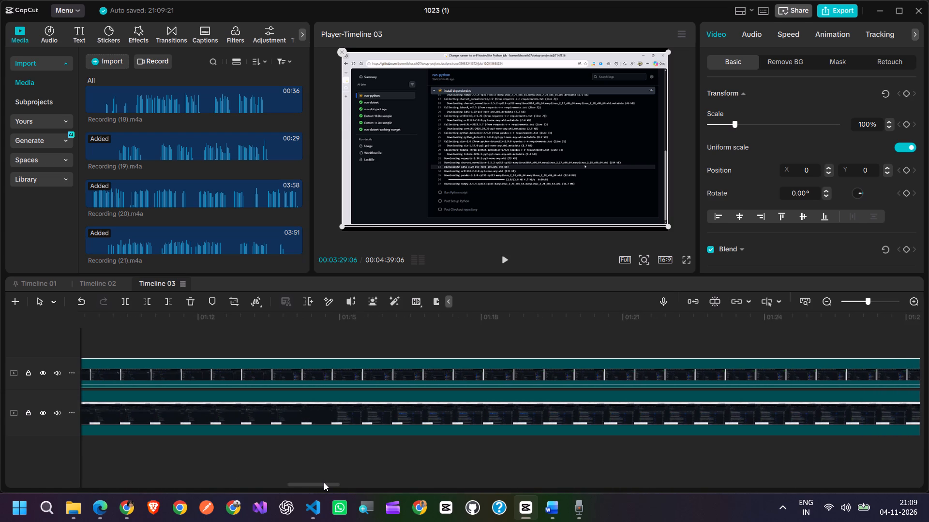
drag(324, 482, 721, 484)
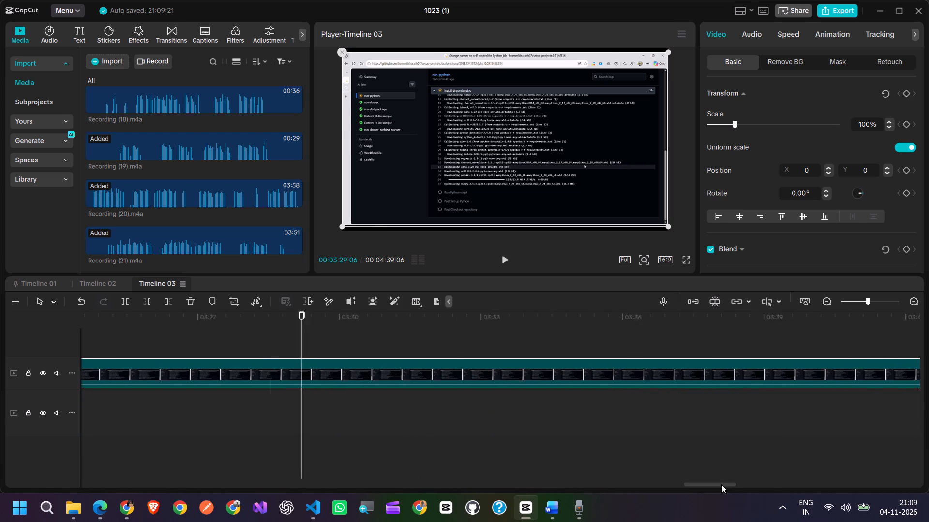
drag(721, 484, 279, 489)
Delete the 04:39 screen recording clip from the end of Timeline 02's main video track.
click(95, 284)
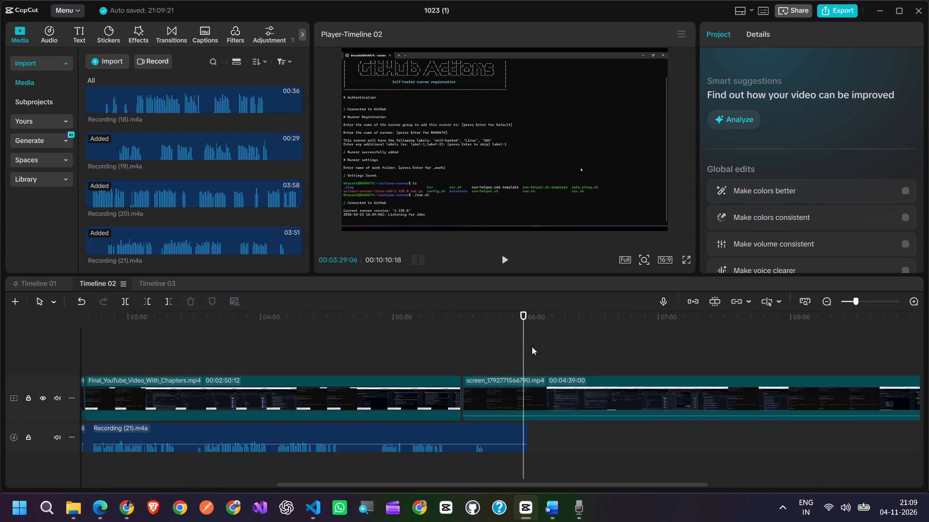
drag(525, 343, 523, 362)
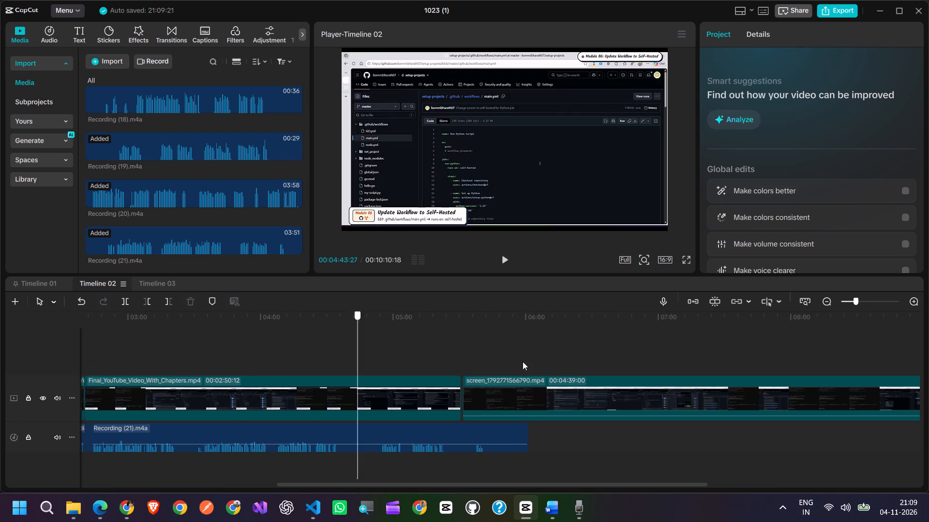
drag(523, 362, 652, 362)
click(593, 407)
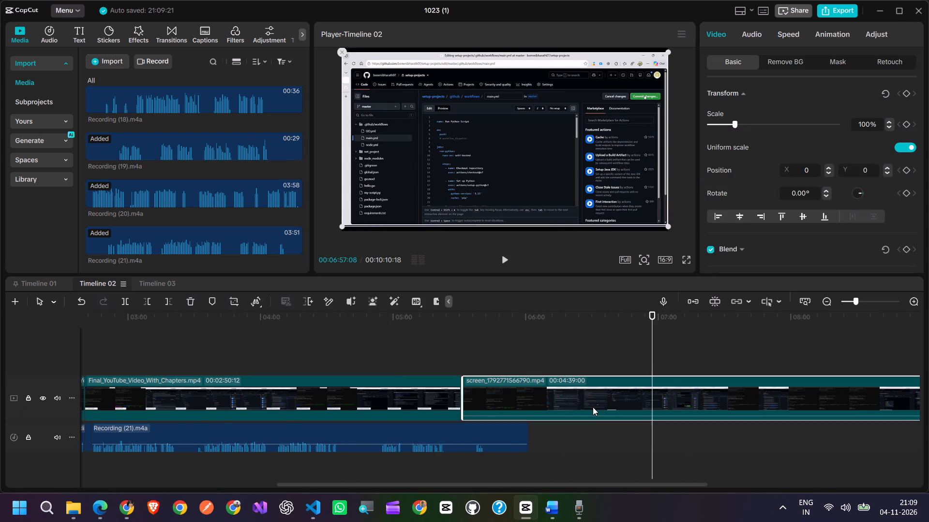
key(BackSpace)
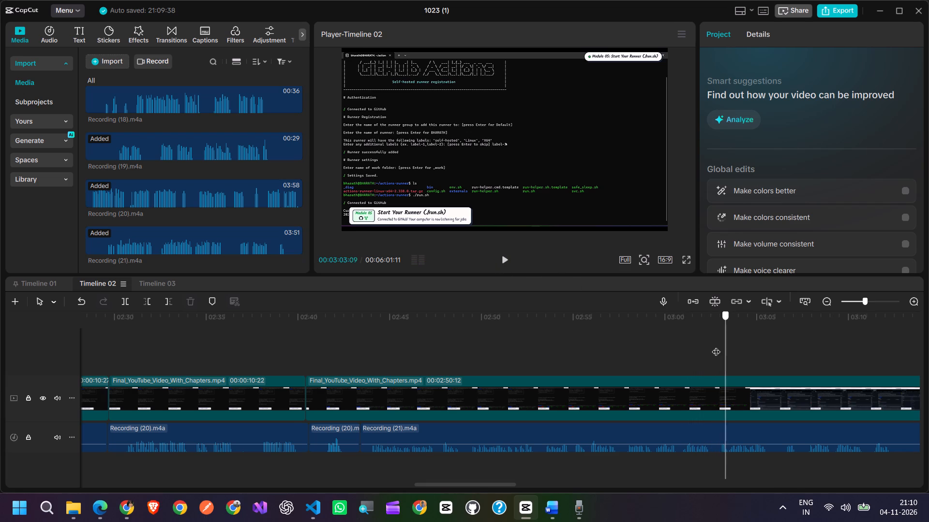
drag(716, 346, 483, 377)
click(504, 255)
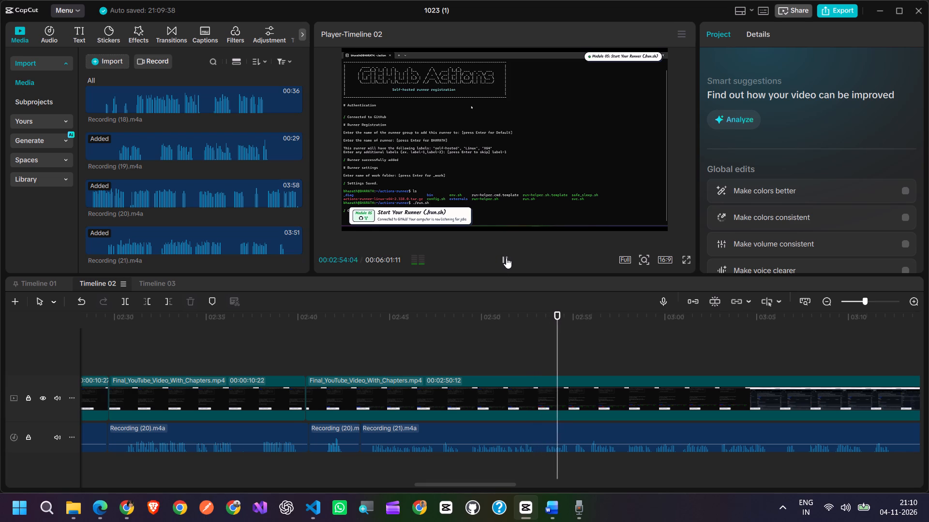
click(506, 258)
drag(564, 315, 542, 323)
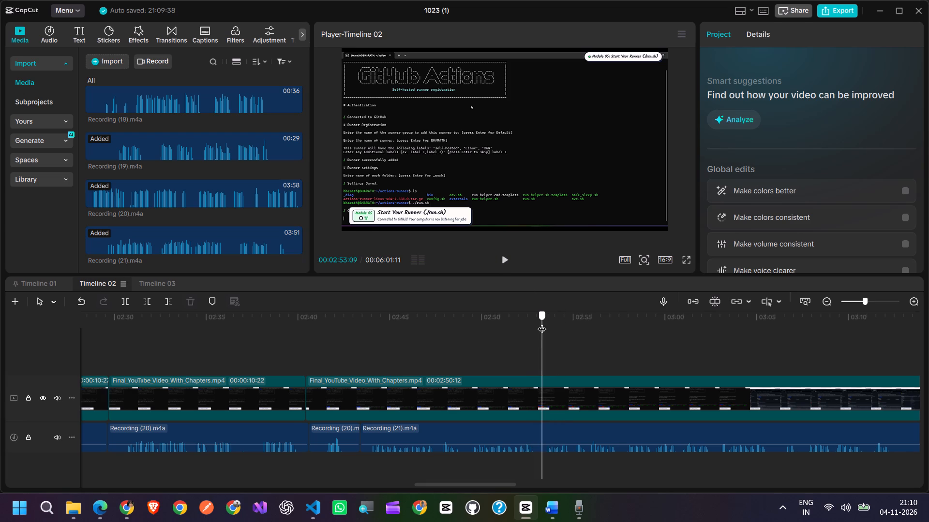
drag(542, 323, 540, 323)
click(122, 305)
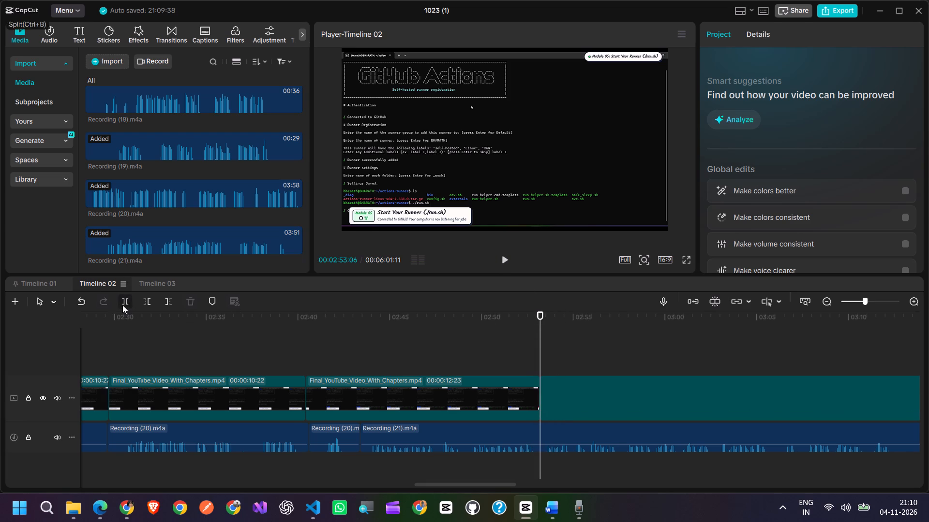
Remove the Timeline 02 video footage between the 02:53:06 split and 03:04:16, close the gap, and play back across the join.
drag(542, 333, 564, 335)
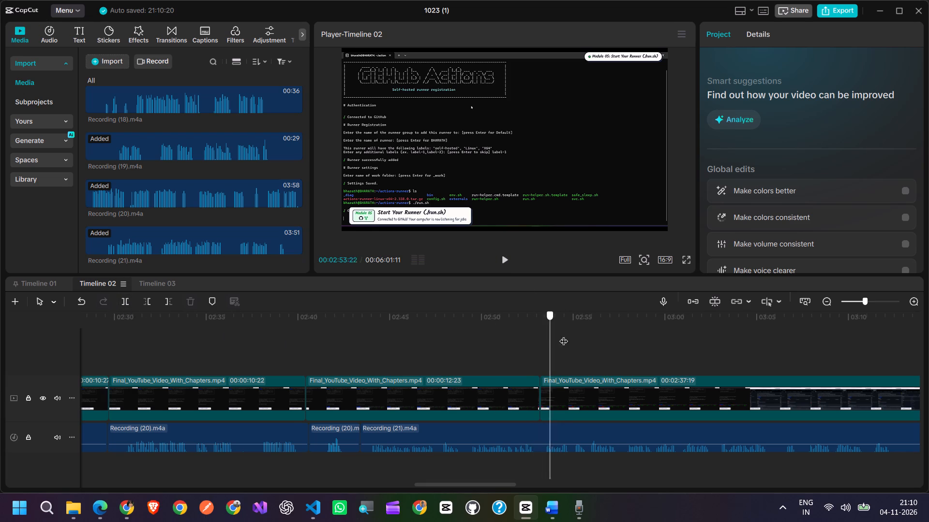
drag(564, 335, 729, 341)
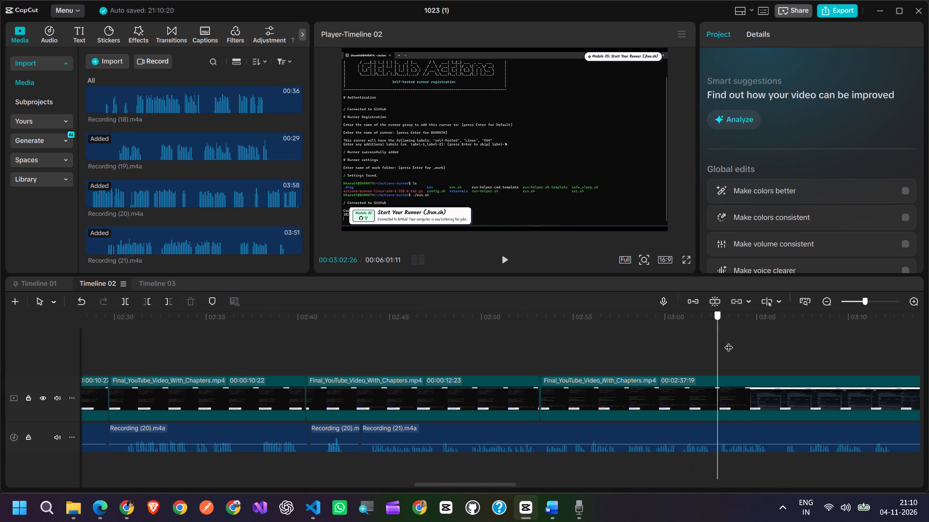
drag(729, 341, 746, 345)
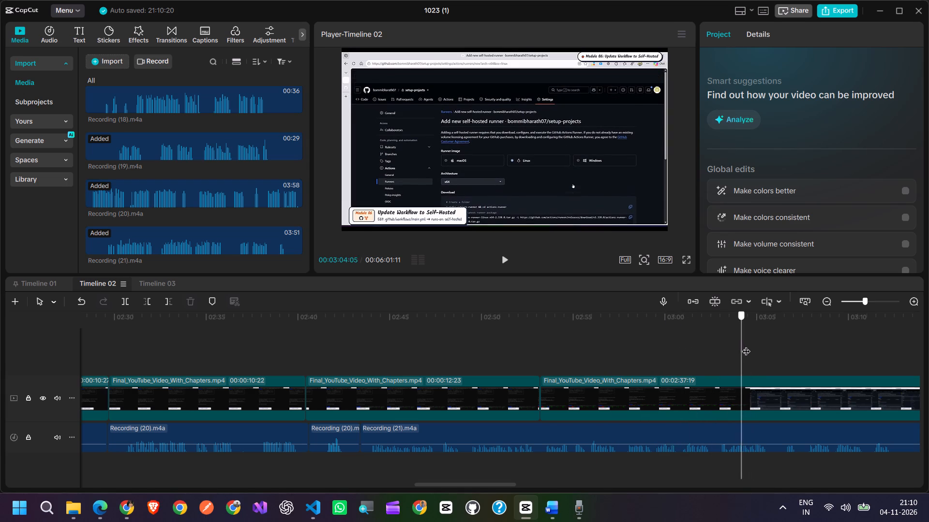
drag(746, 345, 748, 345)
click(603, 380)
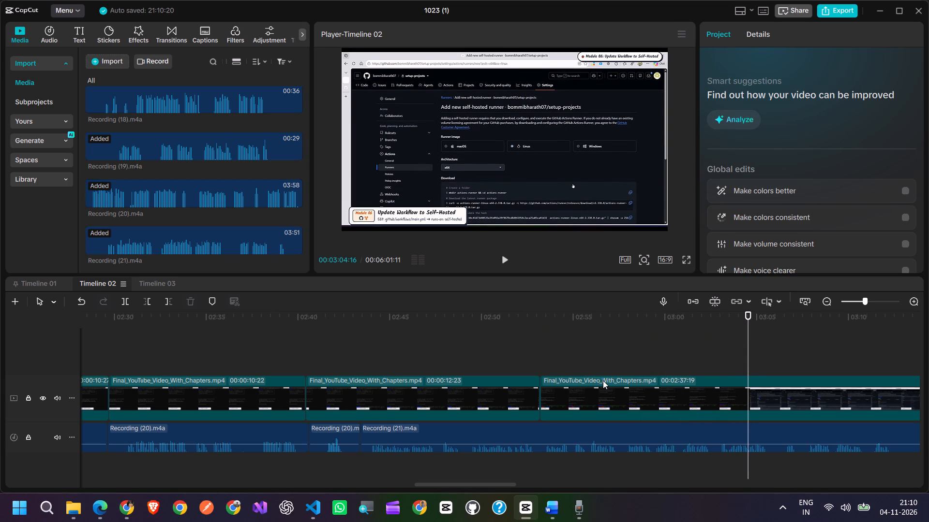
click(145, 303)
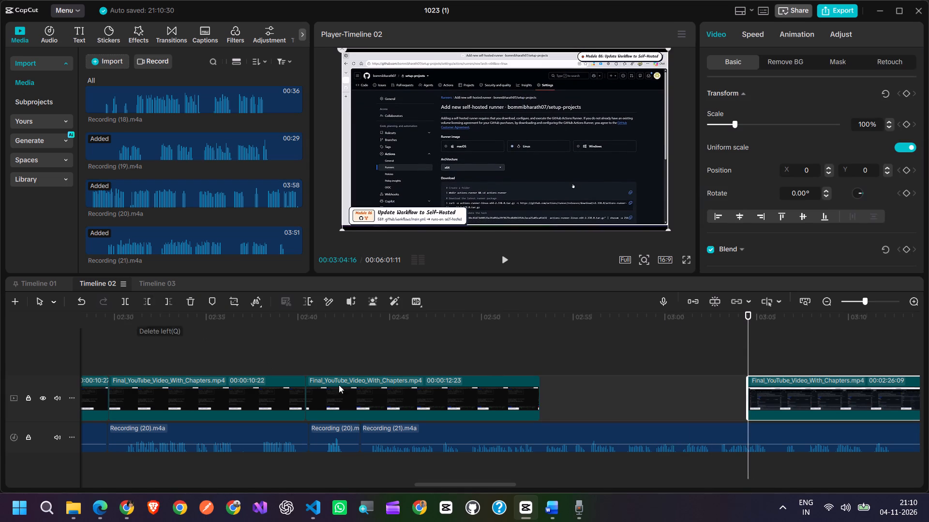
right_click(622, 376)
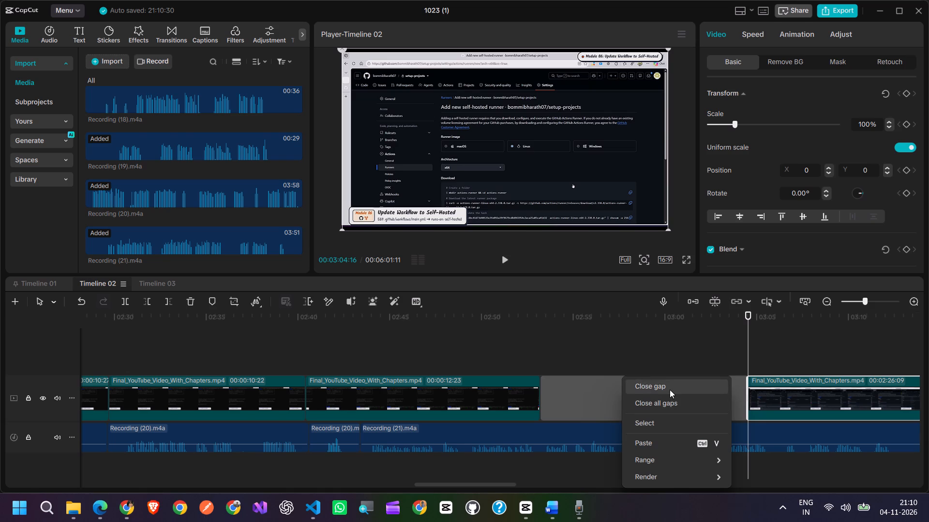
click(670, 390)
click(503, 355)
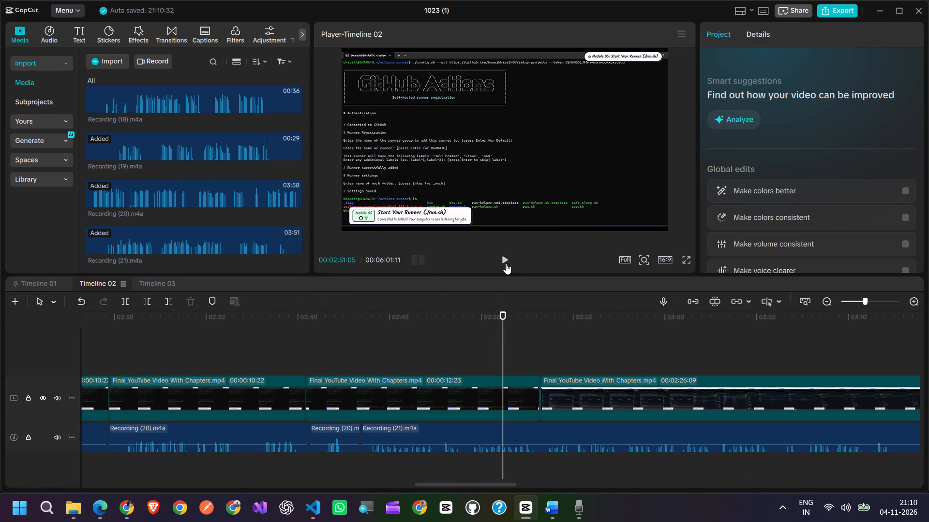
click(506, 261)
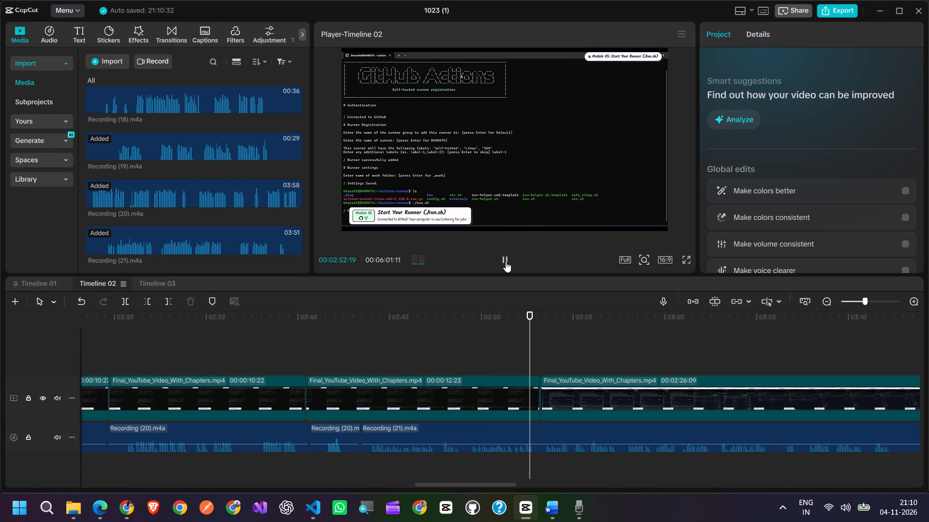
click(506, 261)
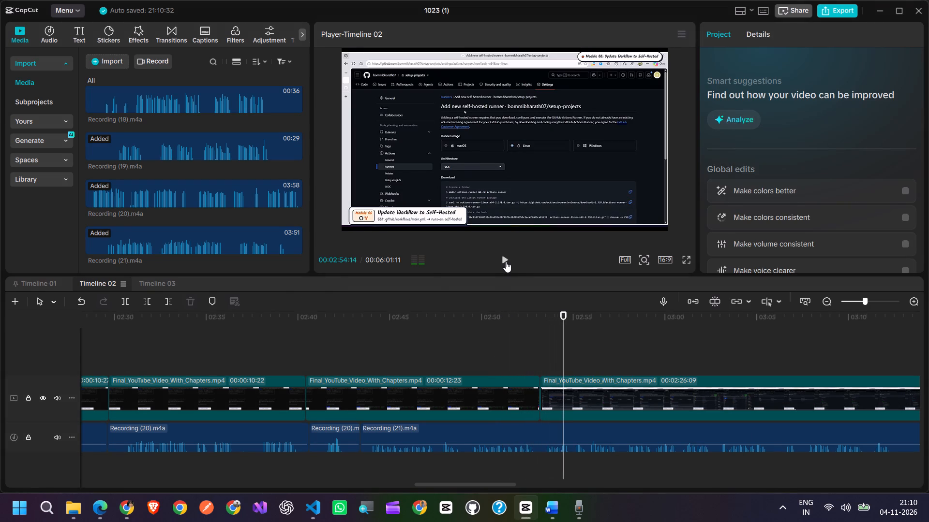
click(458, 390)
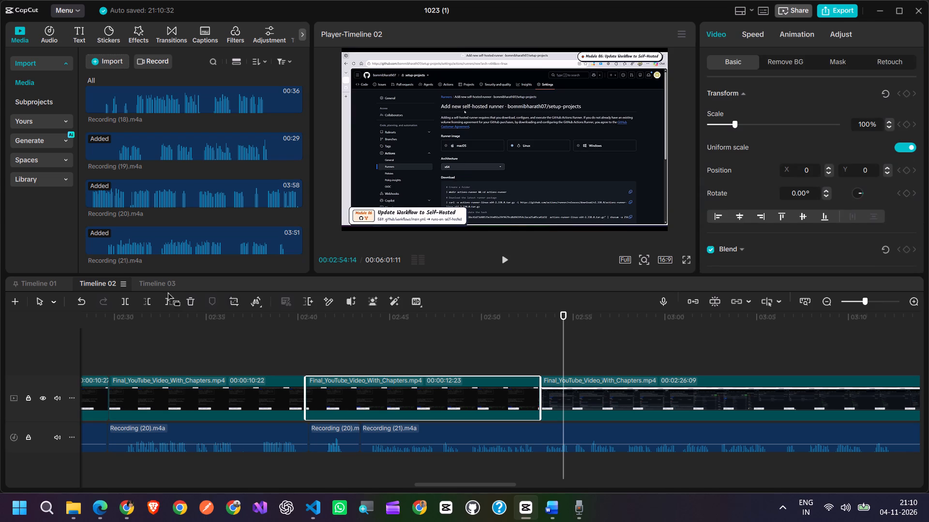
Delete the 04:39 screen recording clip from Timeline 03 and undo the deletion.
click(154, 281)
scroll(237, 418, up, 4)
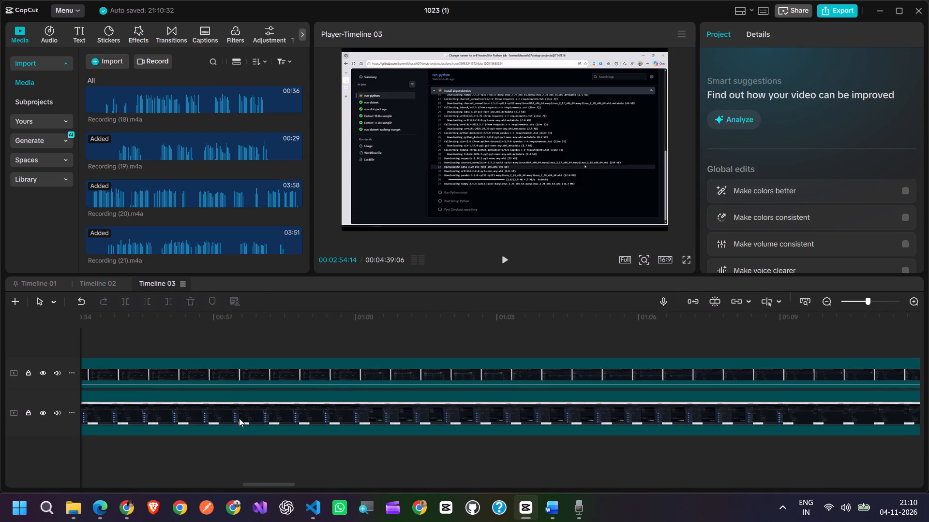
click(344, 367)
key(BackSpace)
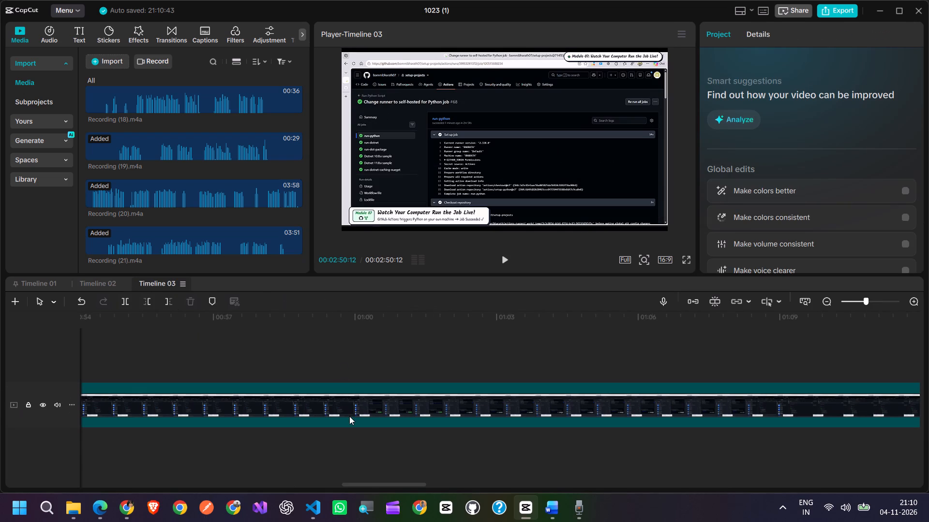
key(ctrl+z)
Delete the 02:50 Final_YouTube_Video_With_Chapters clip from Timeline 03, keeping the screen recording.
click(329, 413)
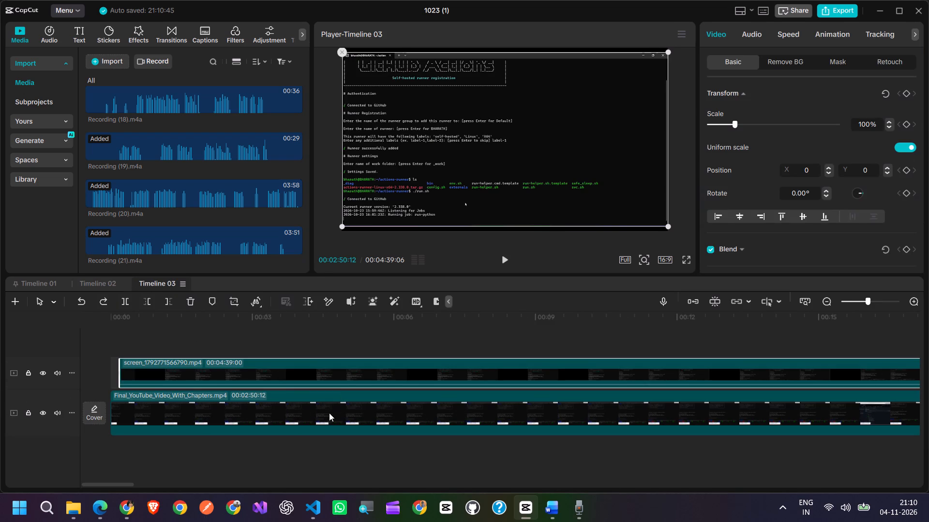
key(BackSpace)
click(199, 332)
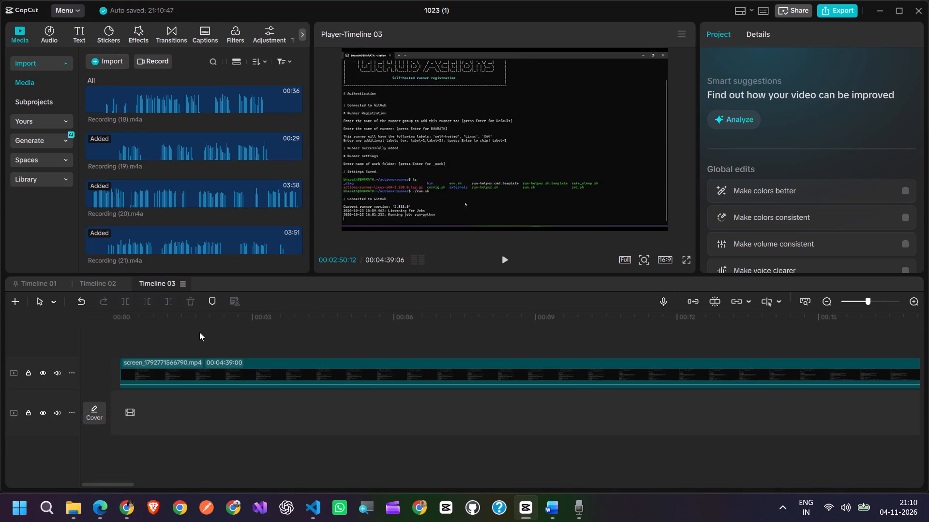
Trim away the start of Timeline 03's screen recording up to 00:03:04, just before the run command is entered.
drag(200, 333, 180, 337)
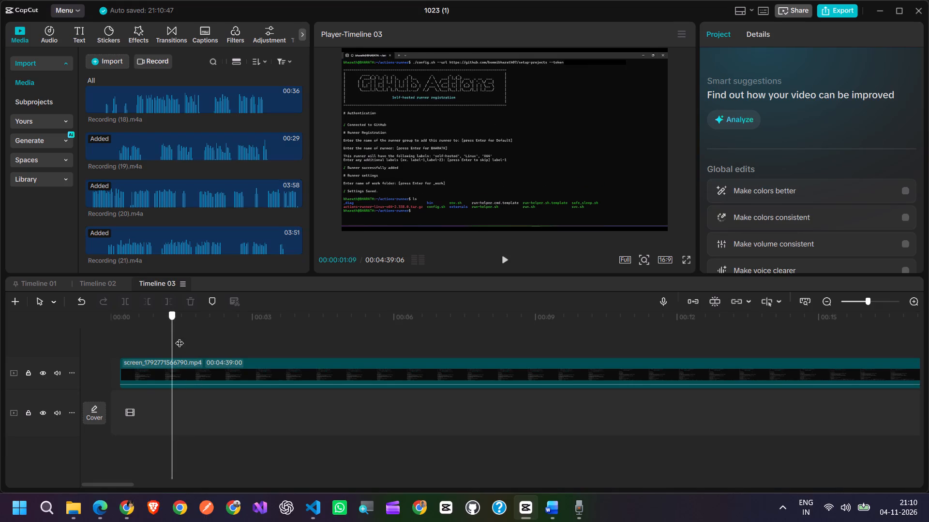
drag(180, 337, 311, 339)
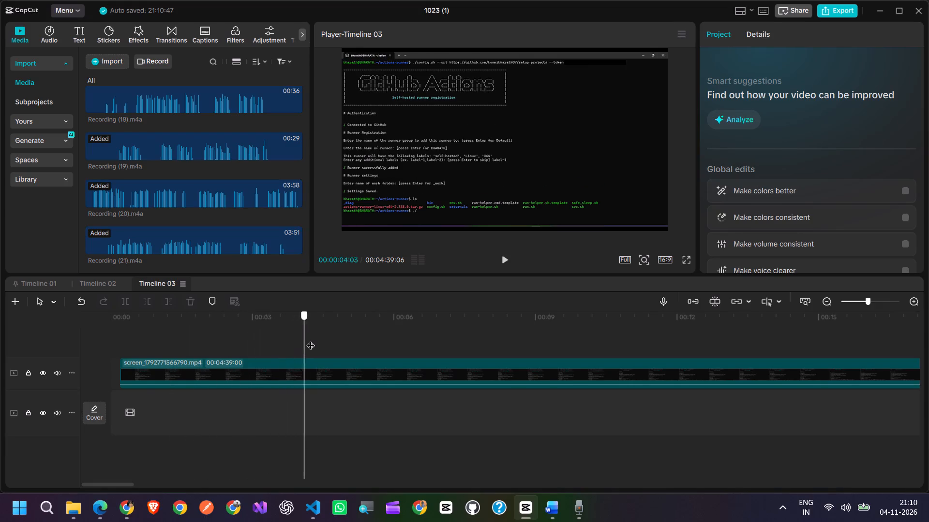
drag(311, 339, 274, 348)
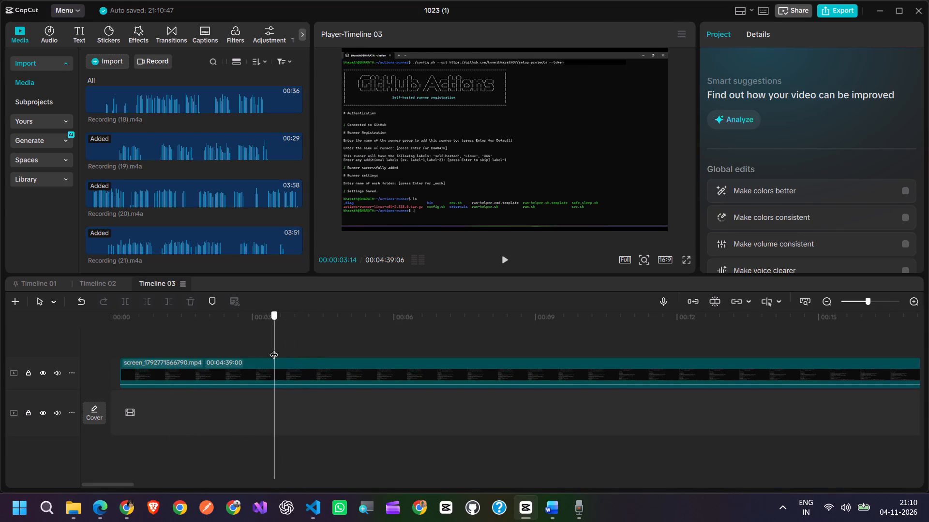
drag(274, 348, 259, 352)
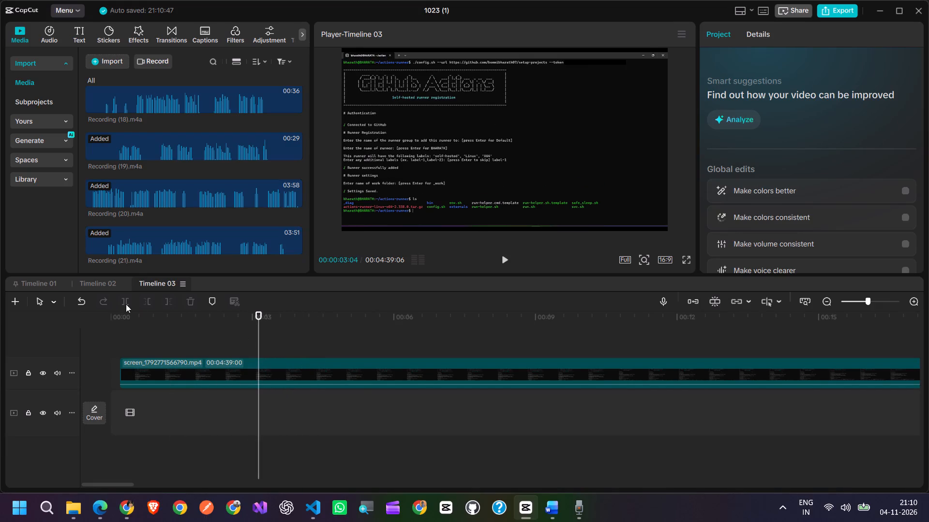
click(230, 375)
click(147, 304)
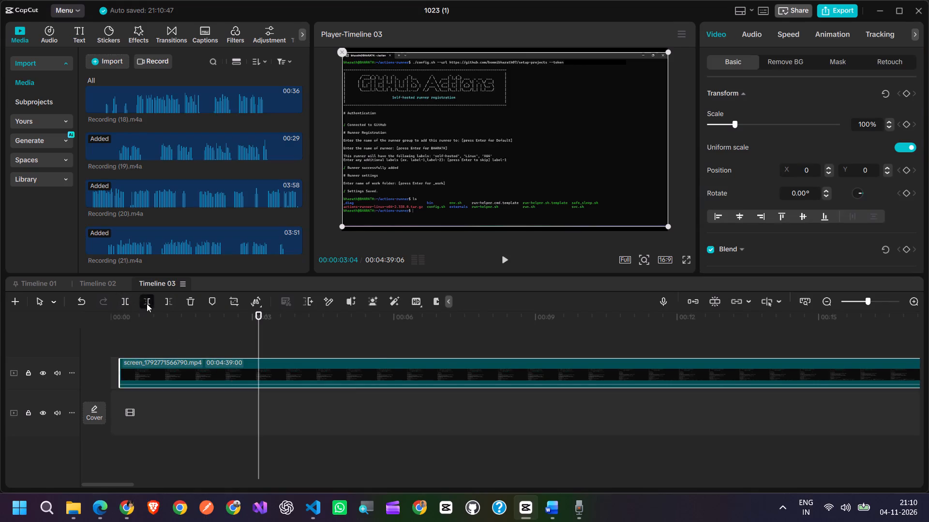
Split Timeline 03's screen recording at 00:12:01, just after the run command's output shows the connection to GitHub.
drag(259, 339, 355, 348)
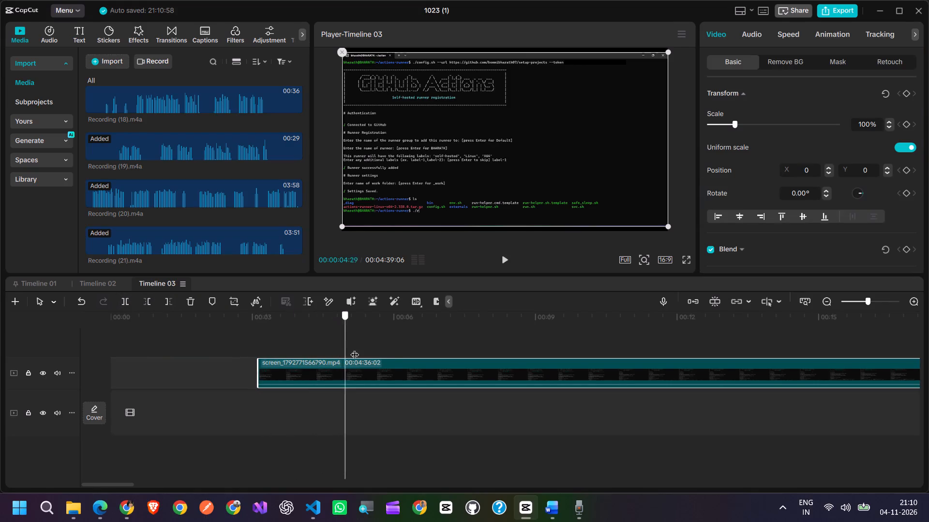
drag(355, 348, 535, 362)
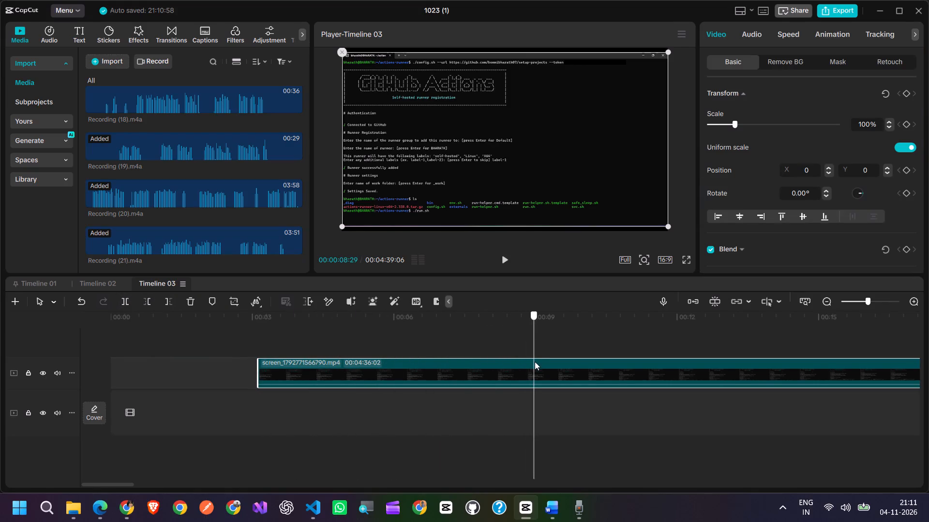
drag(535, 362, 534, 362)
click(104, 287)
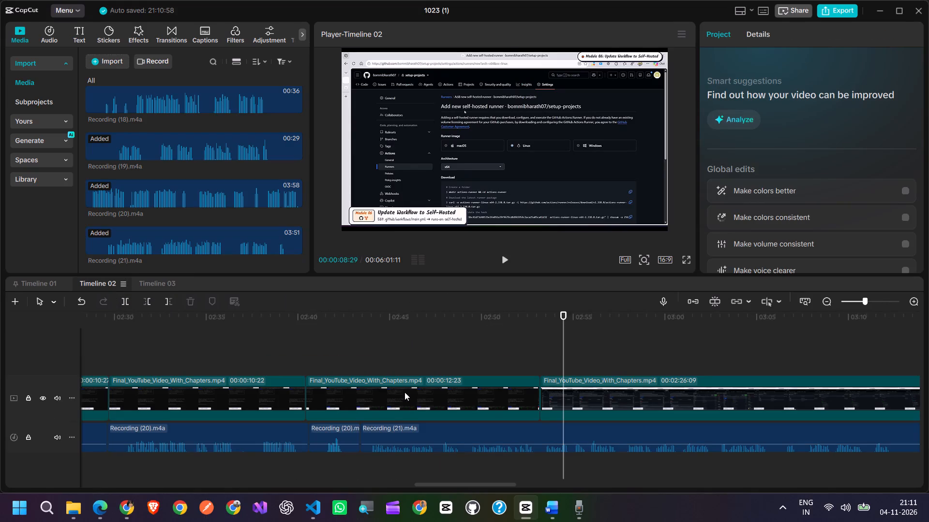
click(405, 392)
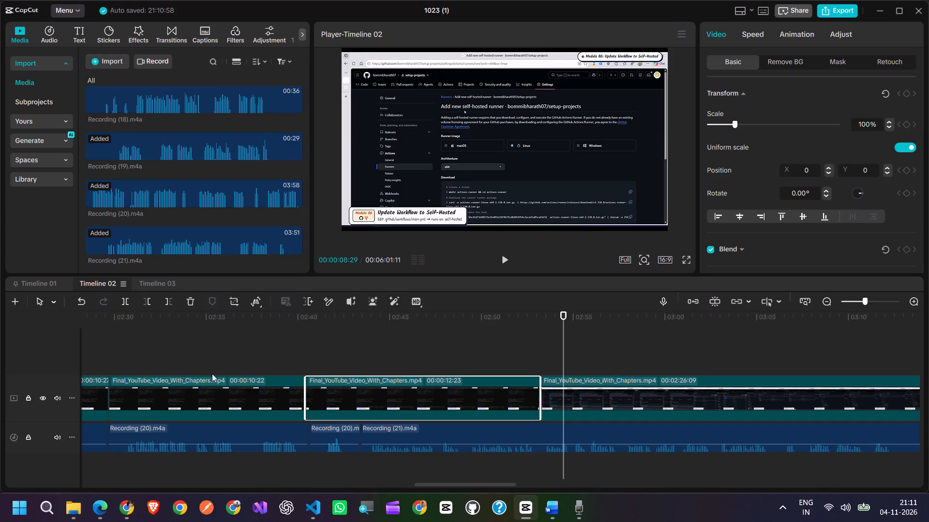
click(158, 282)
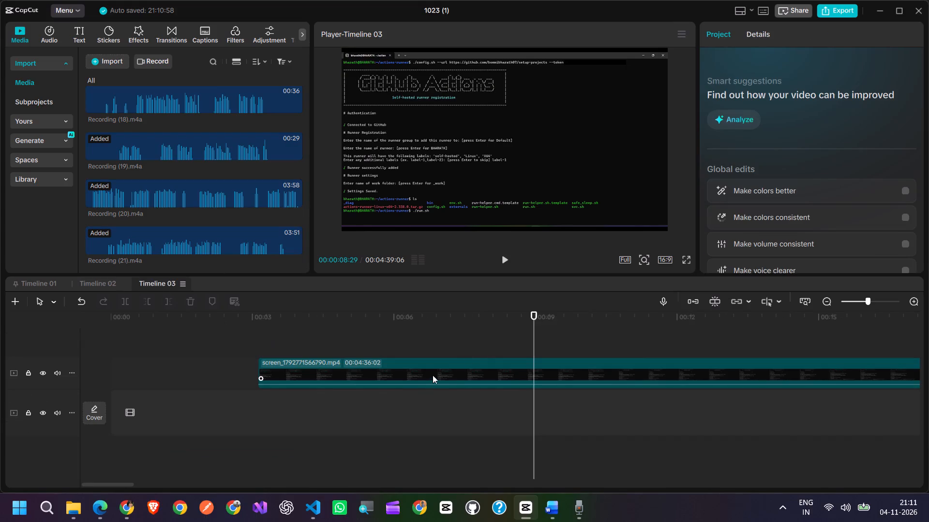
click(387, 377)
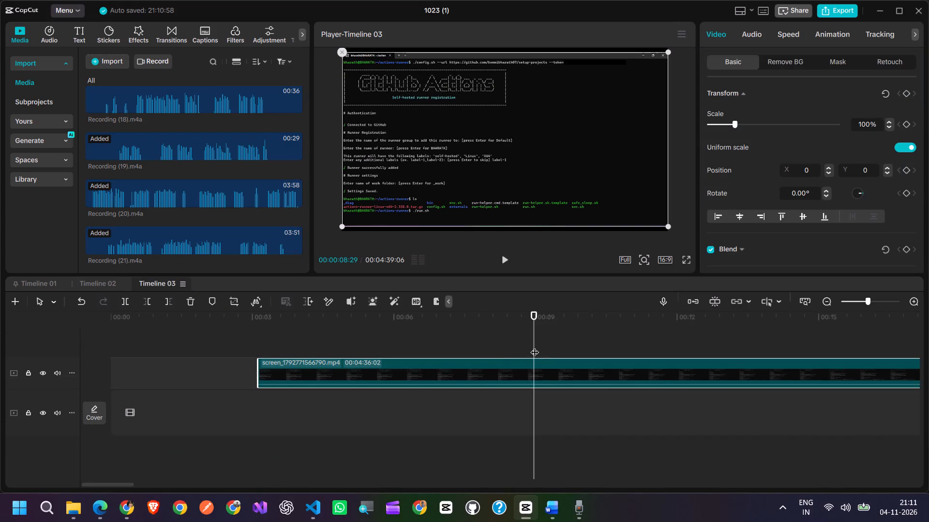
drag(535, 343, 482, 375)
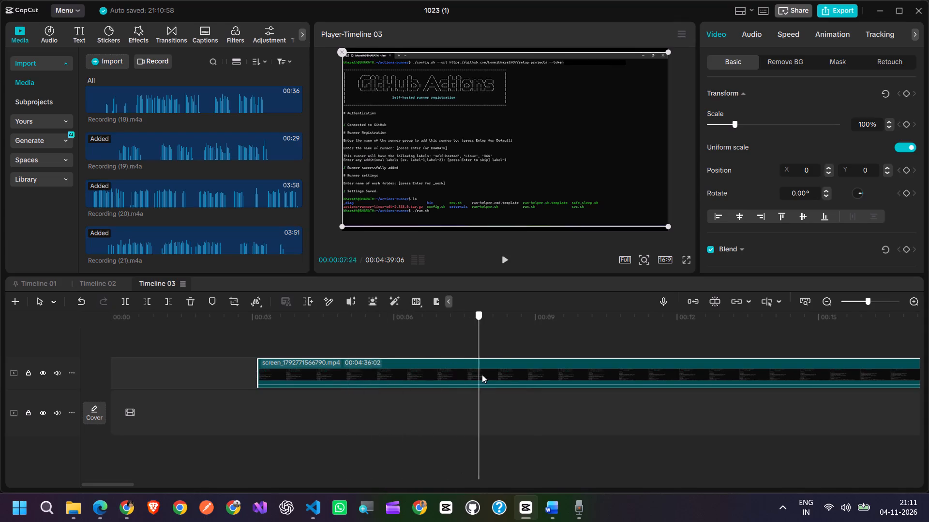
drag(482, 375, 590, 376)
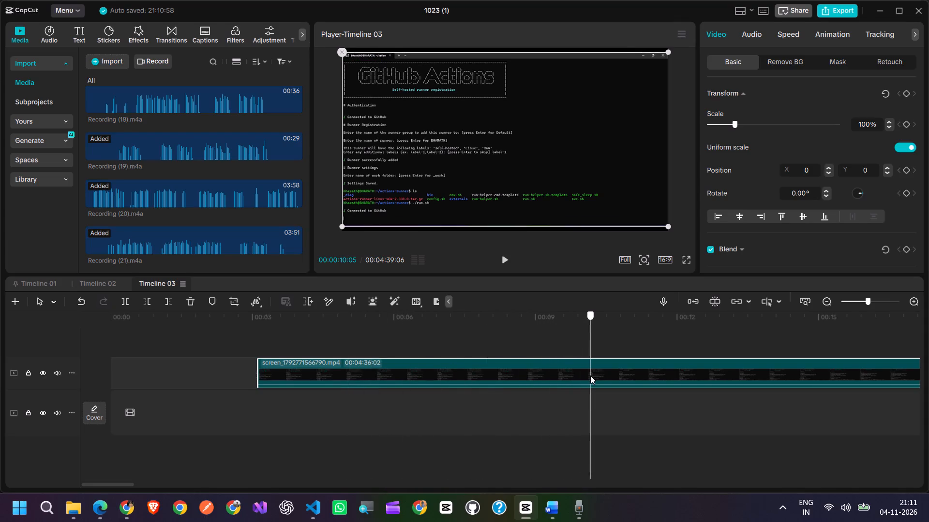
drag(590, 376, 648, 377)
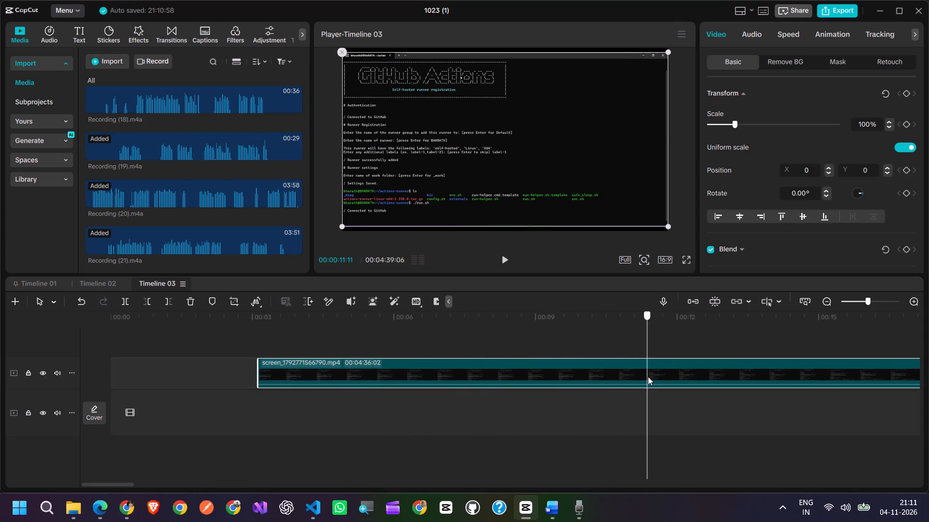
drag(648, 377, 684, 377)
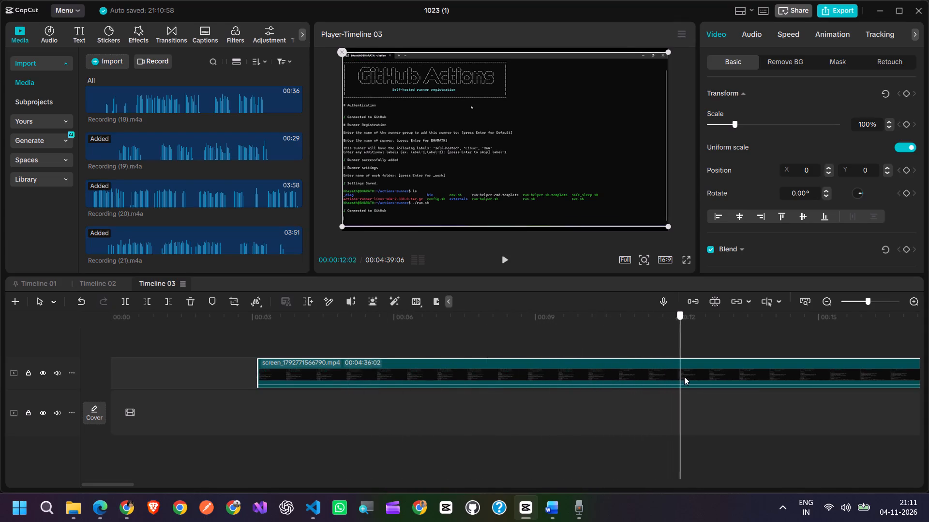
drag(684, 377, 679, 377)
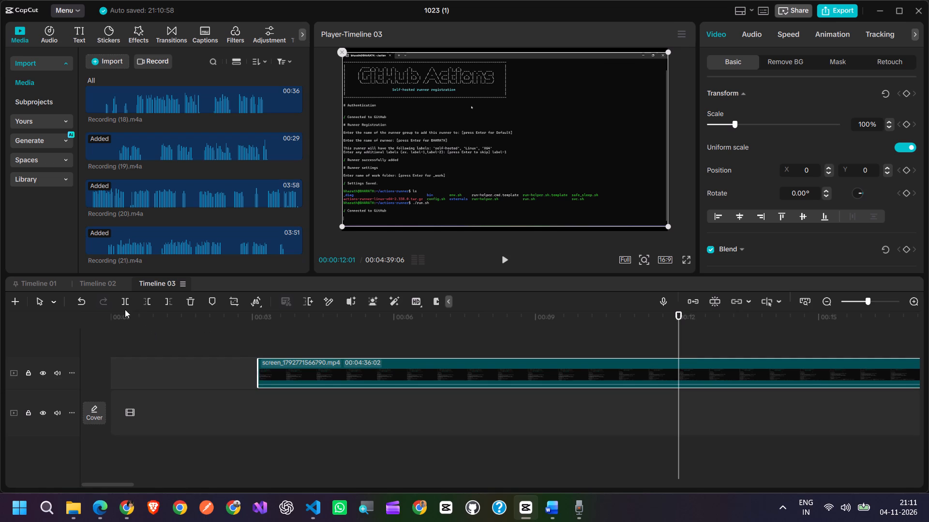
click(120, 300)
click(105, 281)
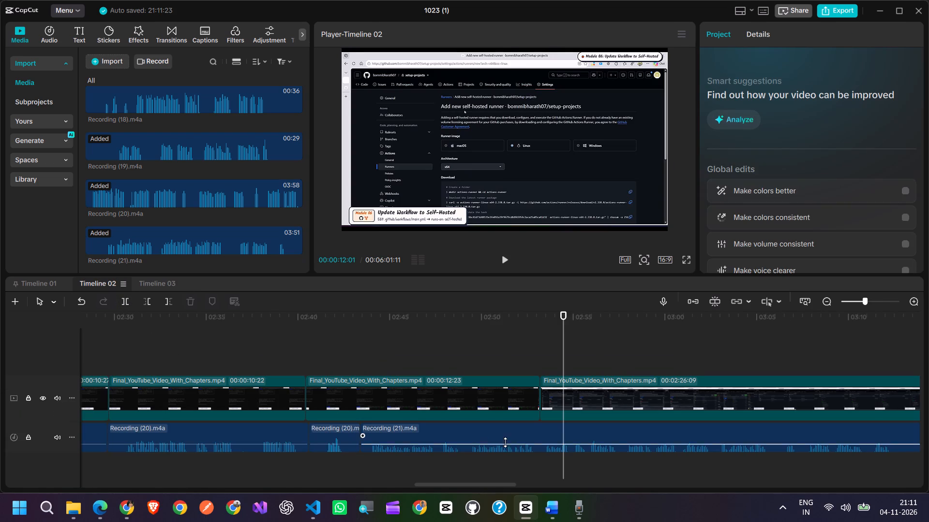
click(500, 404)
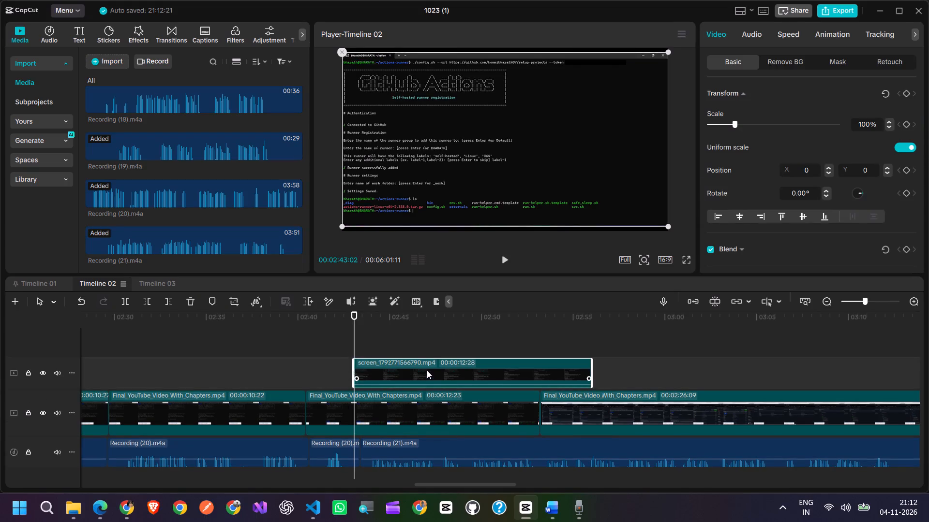
Align the pasted screen recording's start with the 00:00:12:23 main video clip below it and play the section through.
drag(427, 370, 379, 373)
click(276, 338)
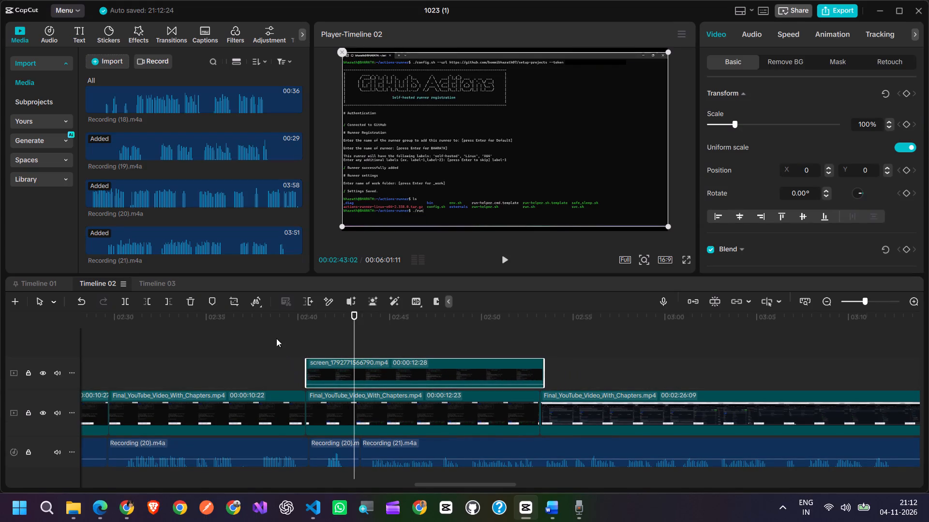
click(501, 259)
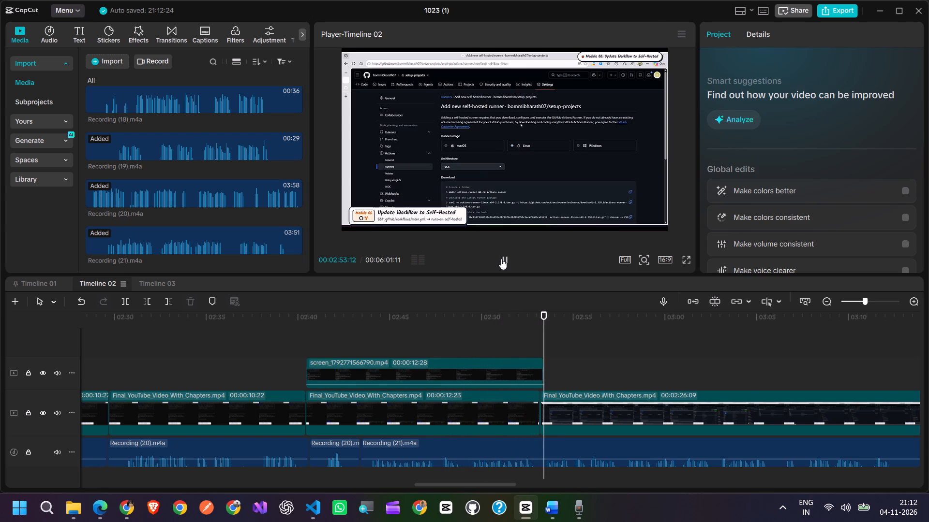
click(501, 259)
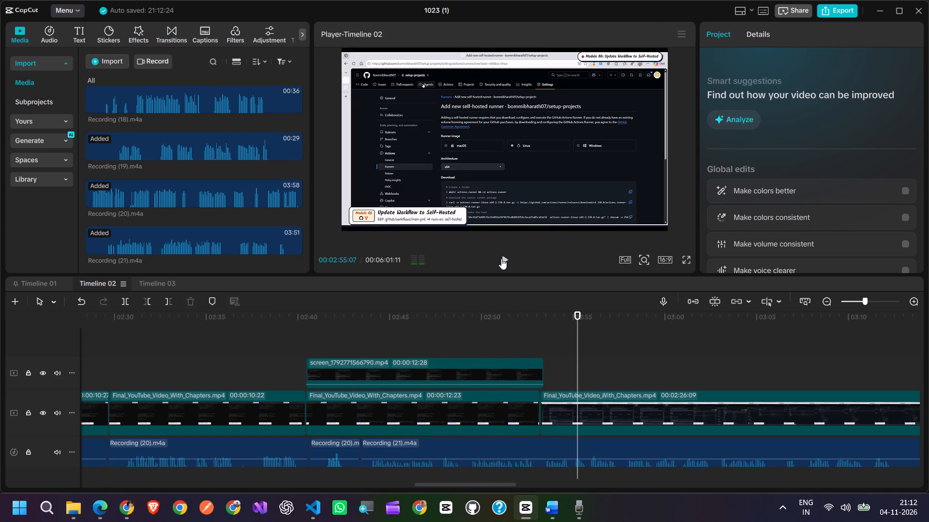
click(462, 415)
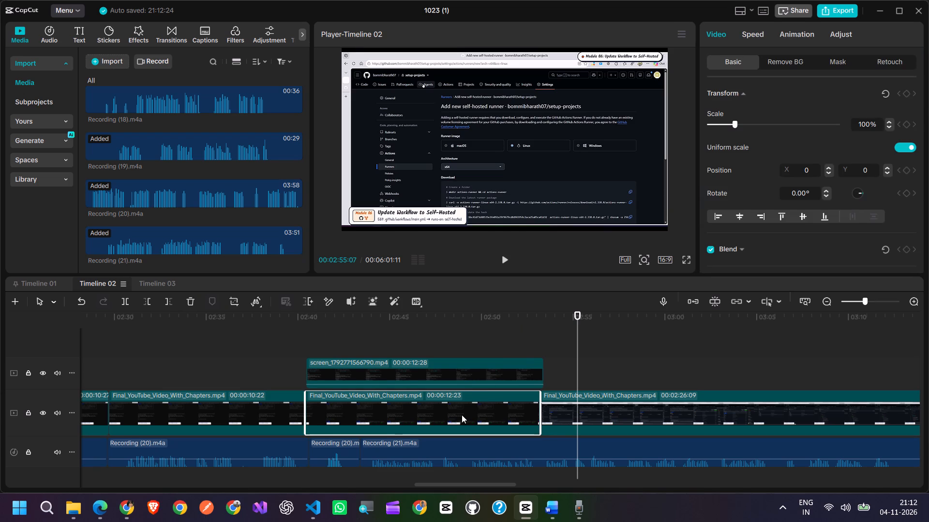
click(107, 57)
click(128, 89)
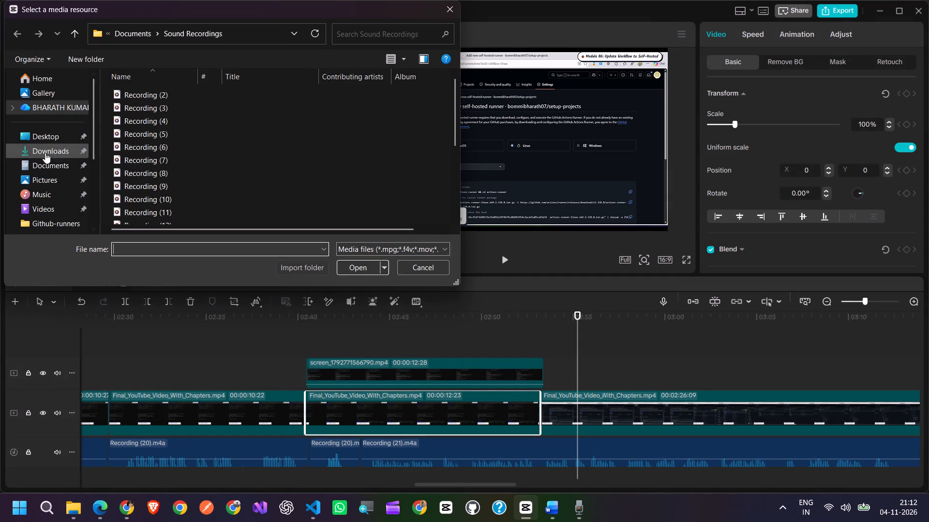
scroll(53, 174, down, 3)
scroll(46, 161, up, 2)
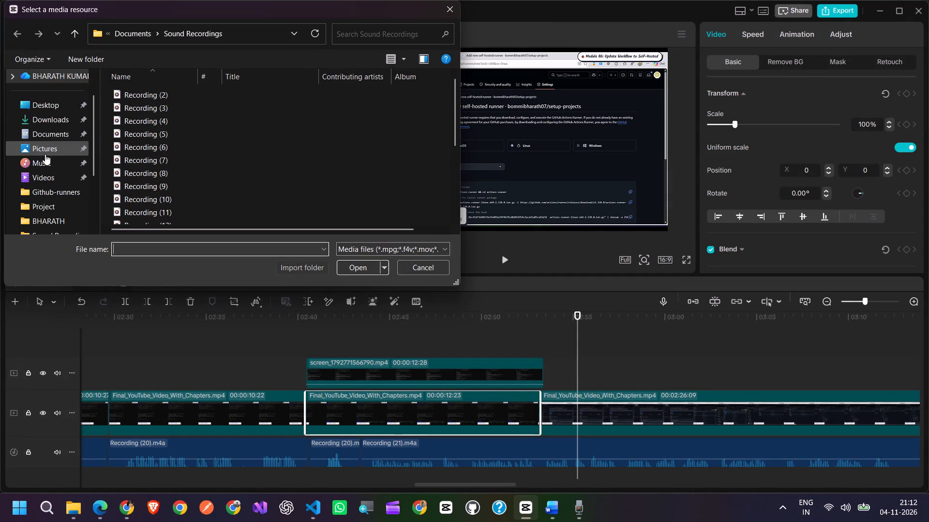
click(45, 147)
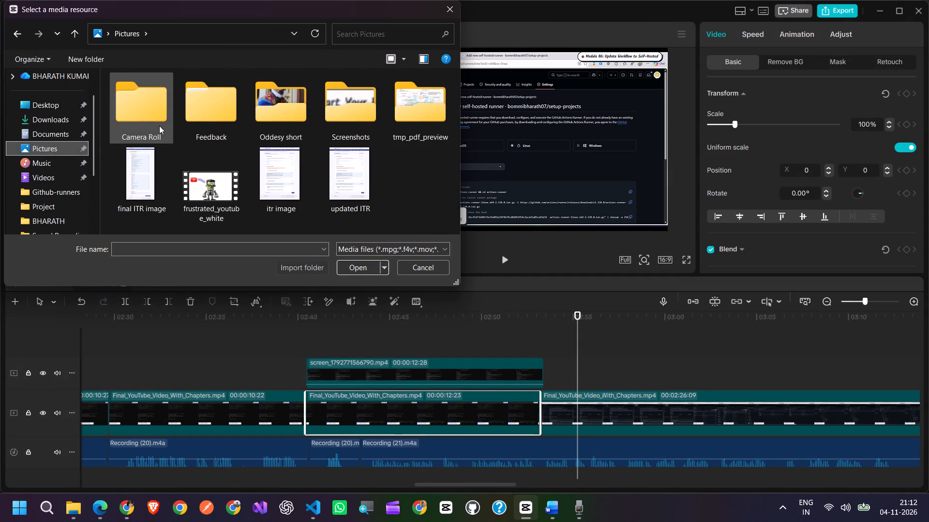
double_click(334, 109)
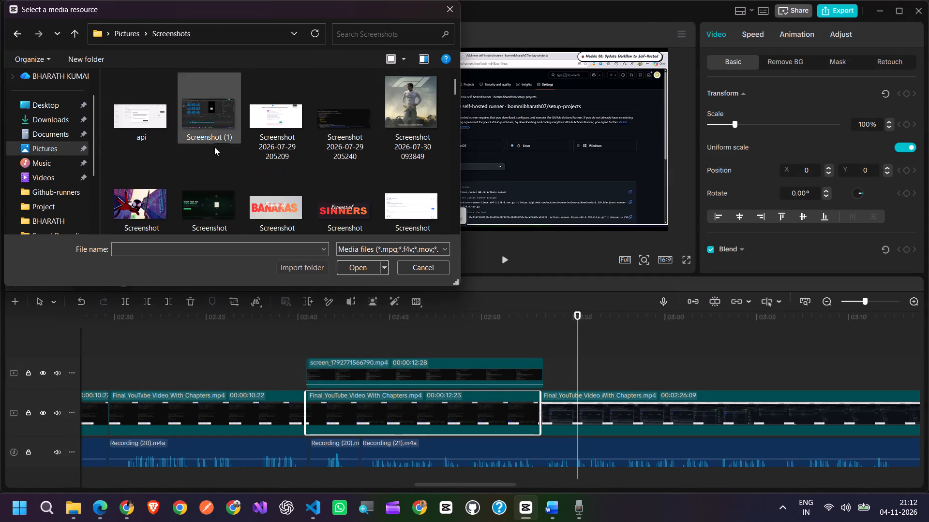
scroll(276, 164, down, 20)
scroll(276, 164, down, 10)
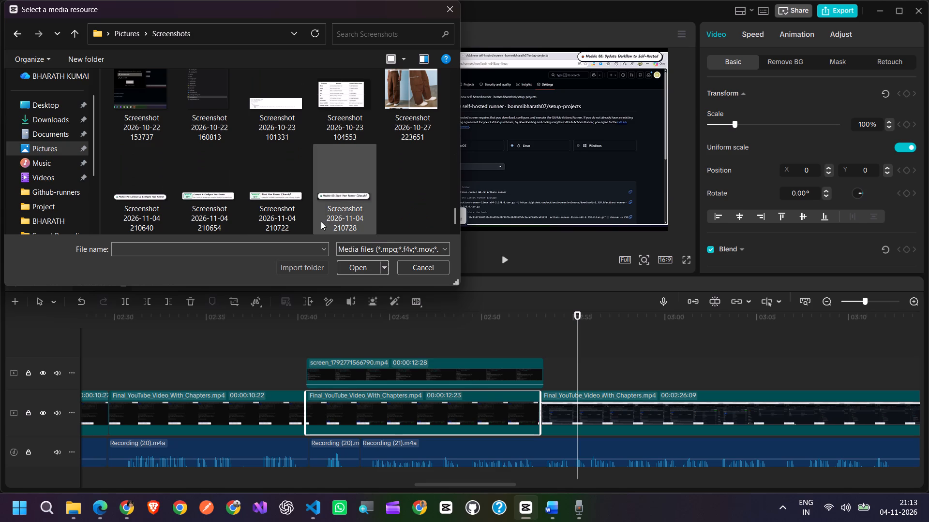
ctrl+click(271, 212)
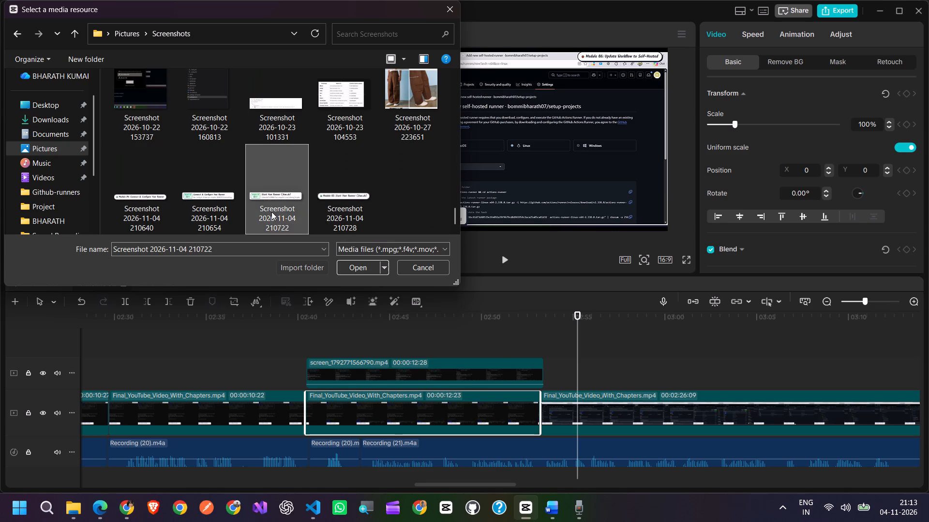
ctrl+click(357, 195)
ctrl+click(345, 267)
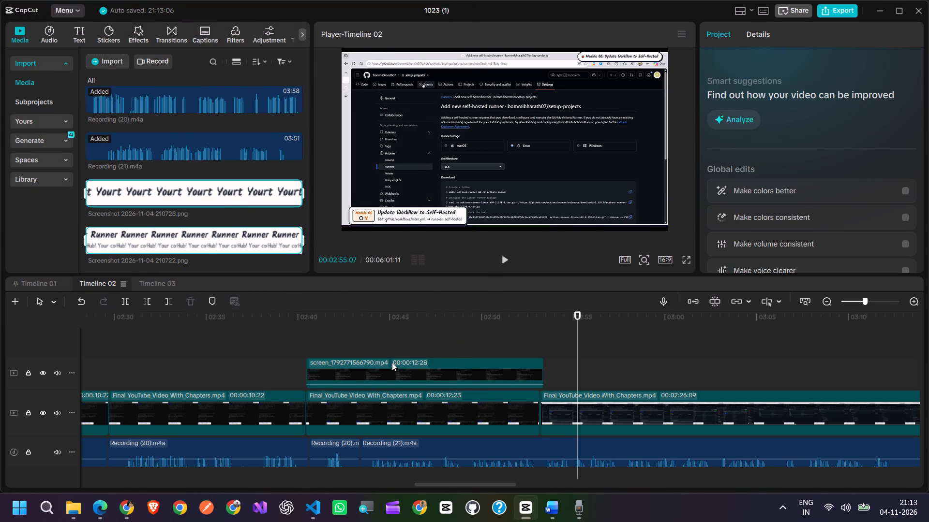
Cut the 00:00:12:23 main video clip out of Timeline 02 and paste it into Timeline 03.
click(412, 408)
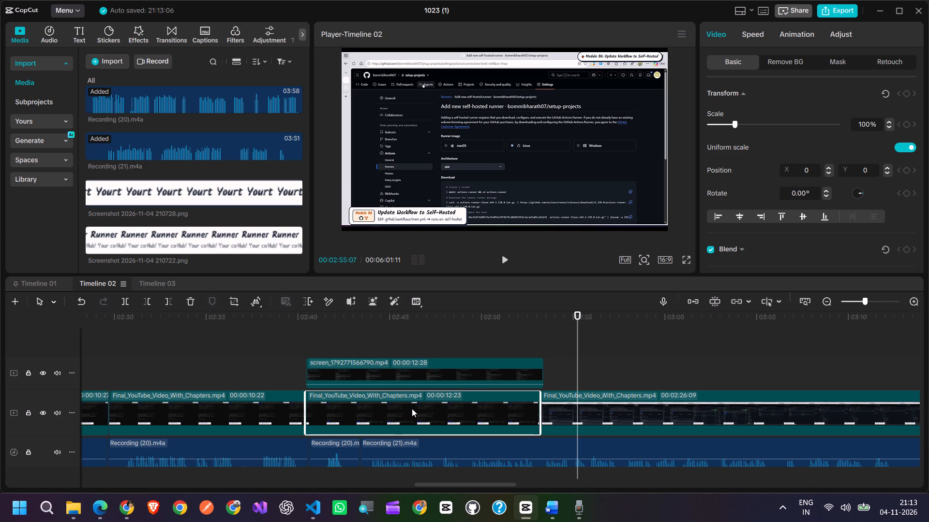
key(ctrl+x)
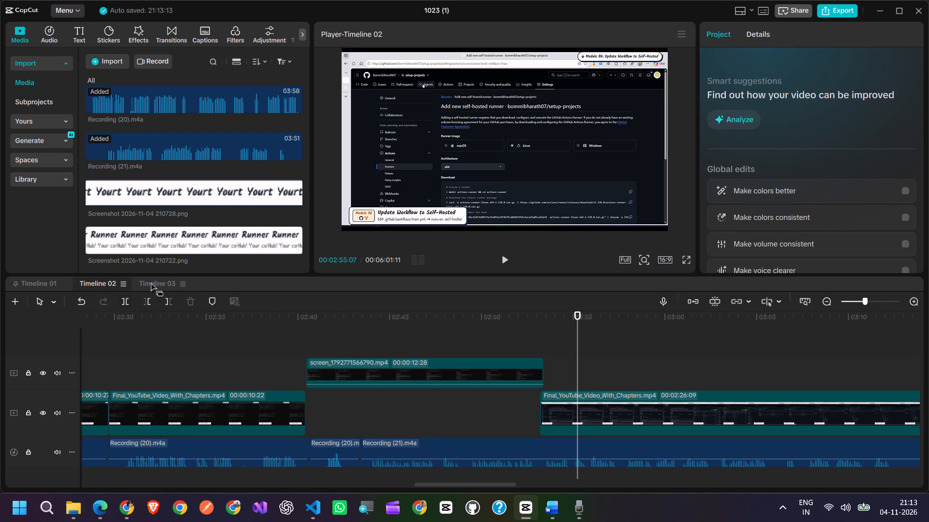
click(155, 279)
key(ctrl+v)
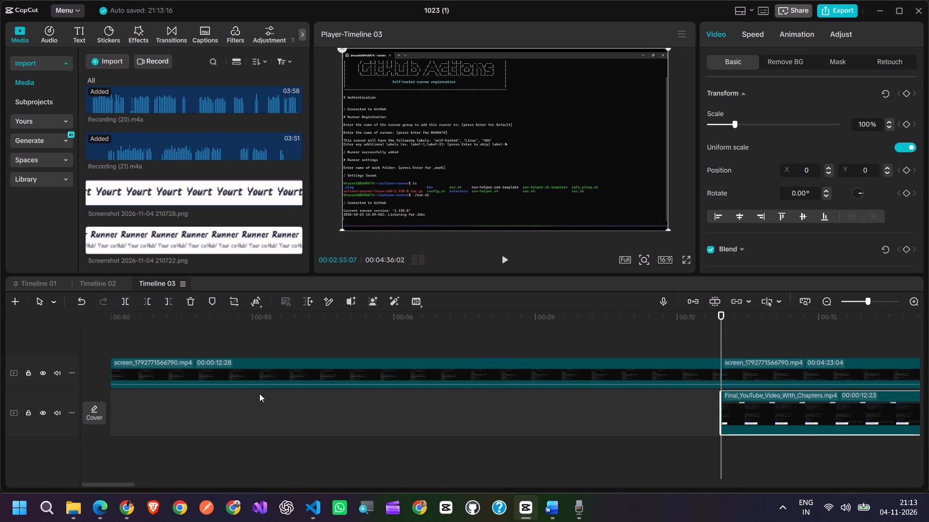
In Timeline 02, trim the overlaid screen recording's end to 00:00:12:19 and move it into the main track's gap.
click(109, 283)
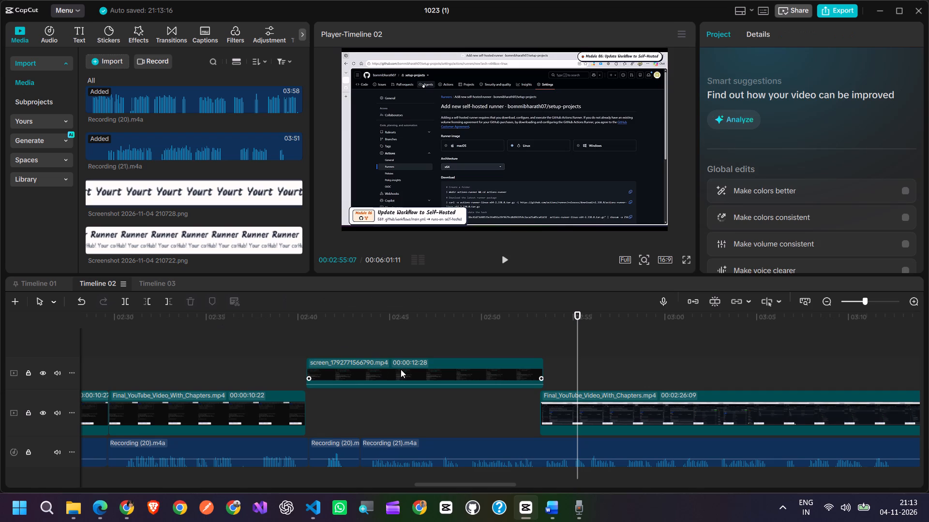
click(401, 370)
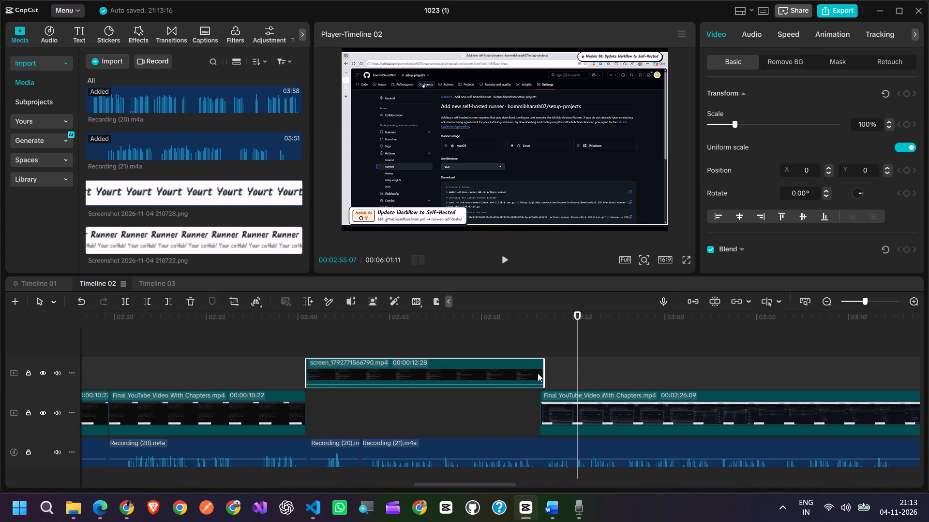
drag(544, 372, 536, 375)
drag(418, 375, 418, 419)
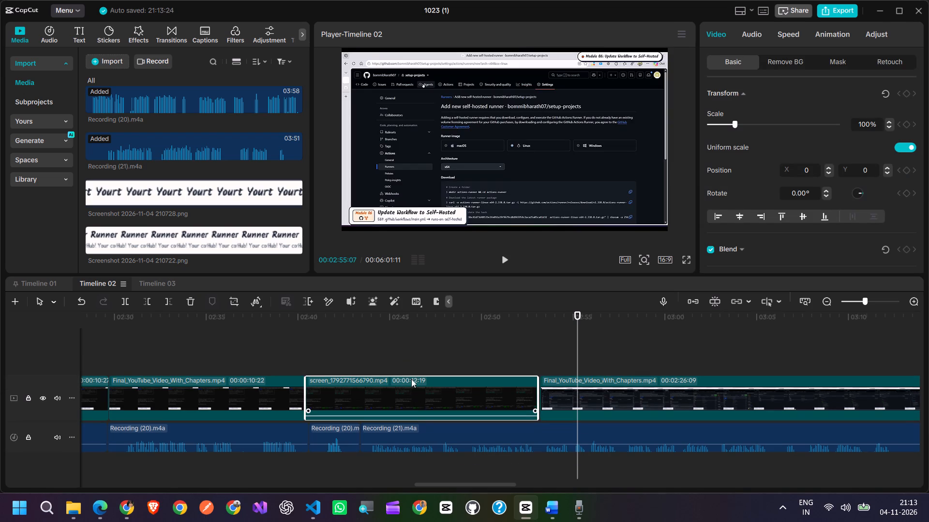
right_click(540, 369)
click(533, 356)
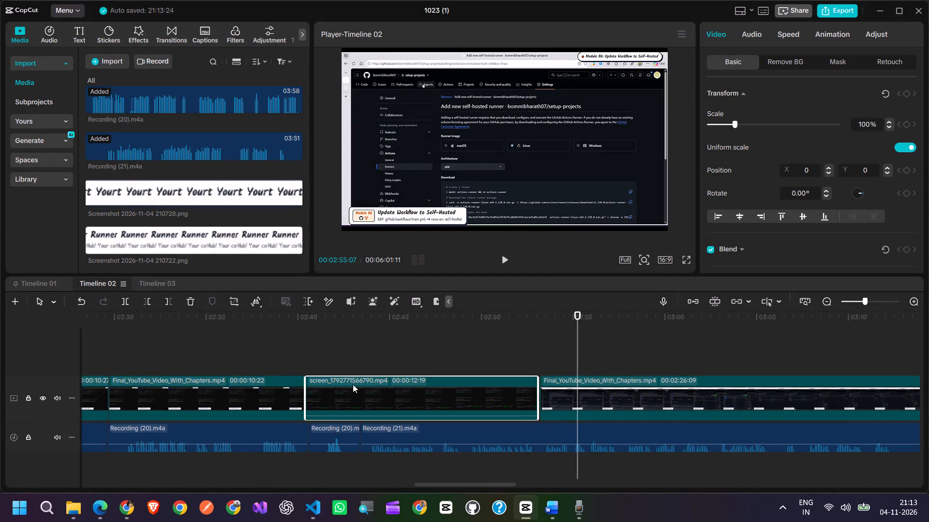
click(357, 397)
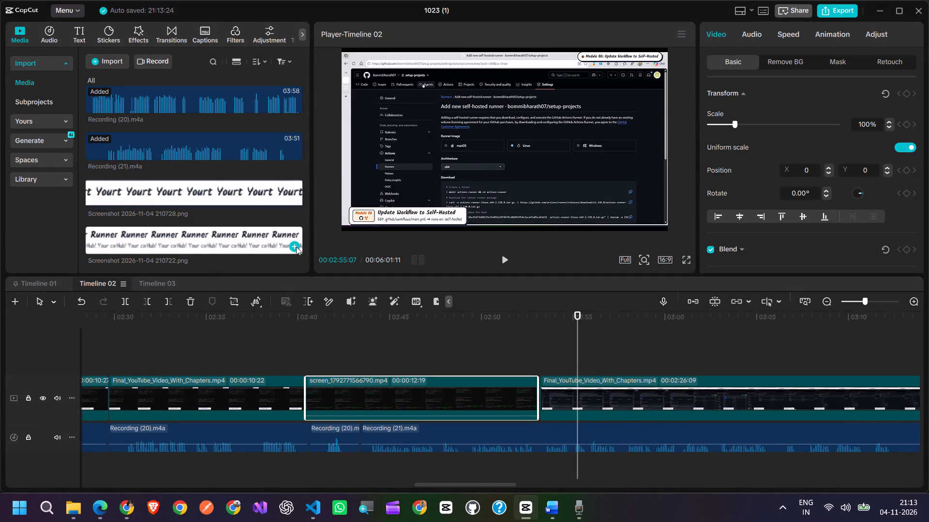
Add the 210722 and 210728 screenshots as overlays at 00:02:40:21, above the start of the screen recording.
click(311, 348)
click(296, 248)
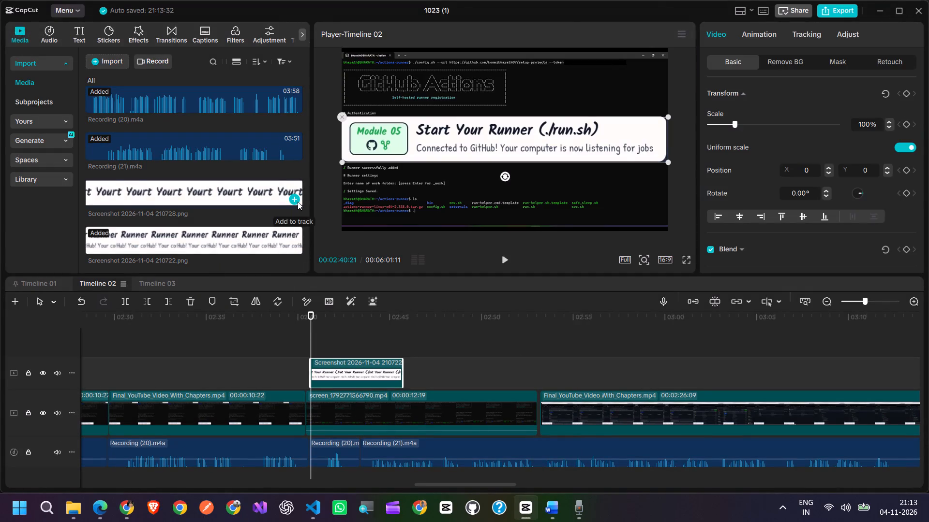
click(298, 202)
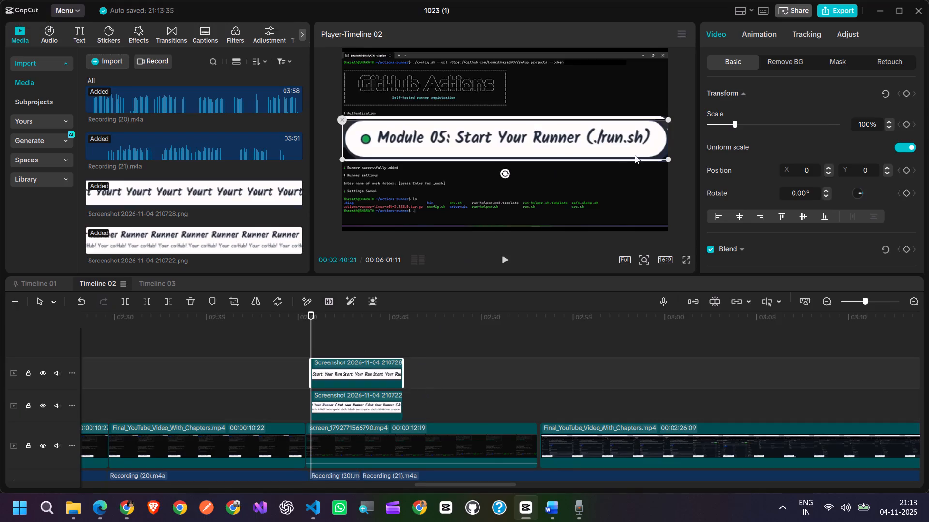
Scale the "Module 05: Start Your Runner" title overlay to about 40% and place it upper right in the frame, near X 1145, Y 673.
drag(666, 156, 554, 136)
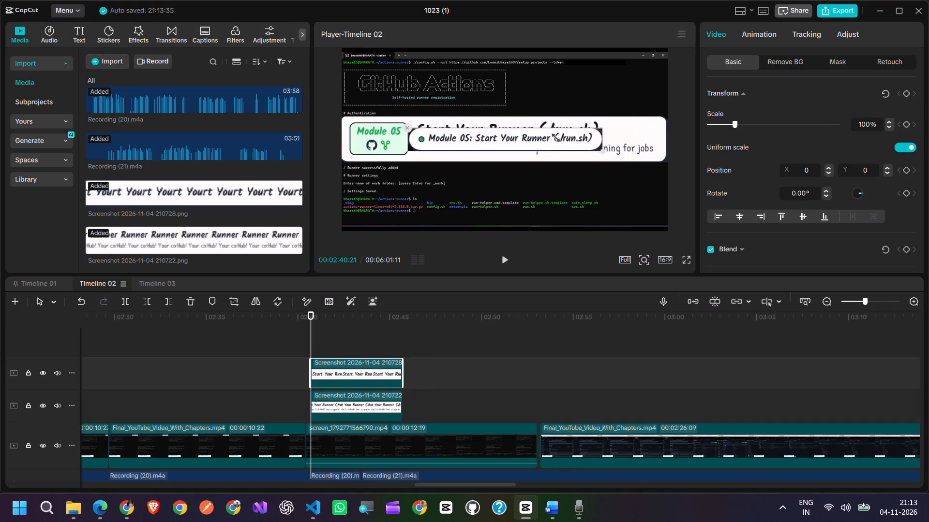
drag(554, 136, 529, 130)
drag(487, 142, 568, 91)
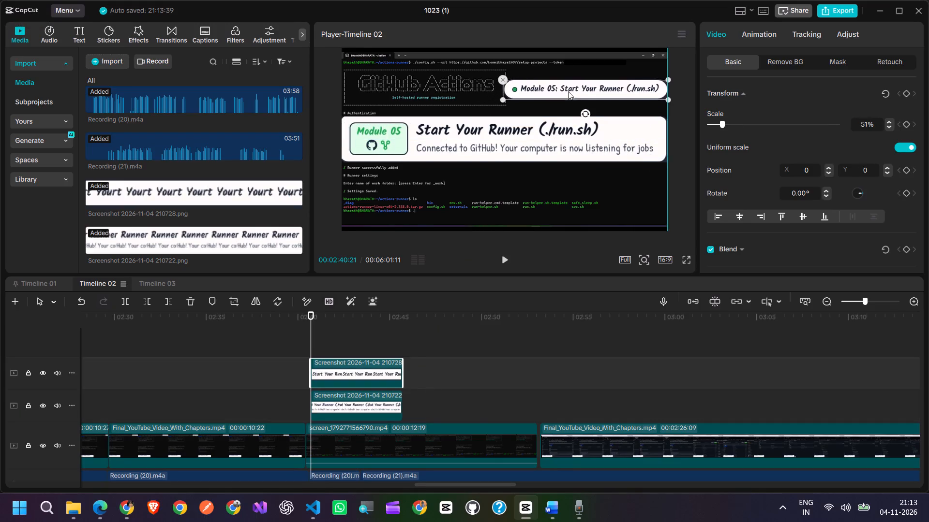
drag(667, 97, 639, 90)
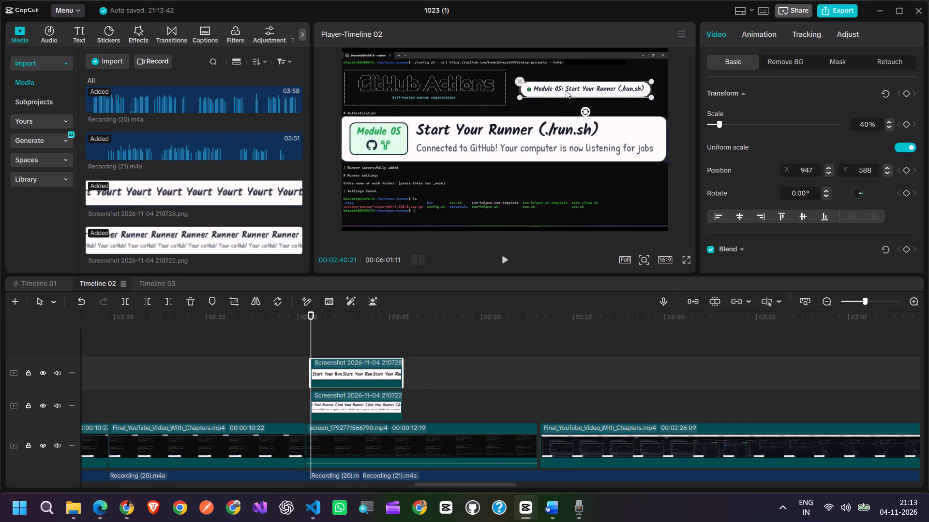
drag(566, 90, 581, 83)
Scale the "Connected to GitHub!" banner overlay to about 42% and place it in the lower right part of the frame.
click(498, 133)
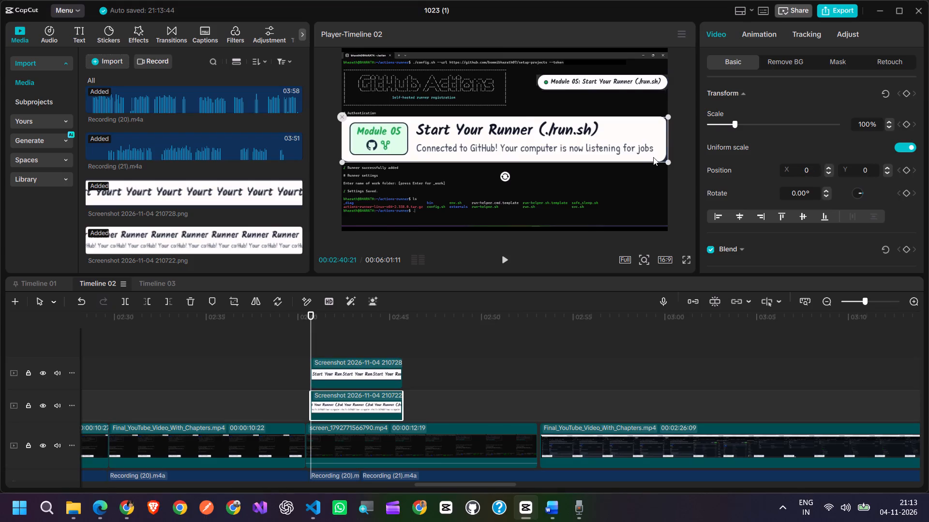
drag(665, 159, 532, 146)
drag(496, 145, 558, 128)
drag(475, 135, 509, 125)
drag(548, 124, 567, 173)
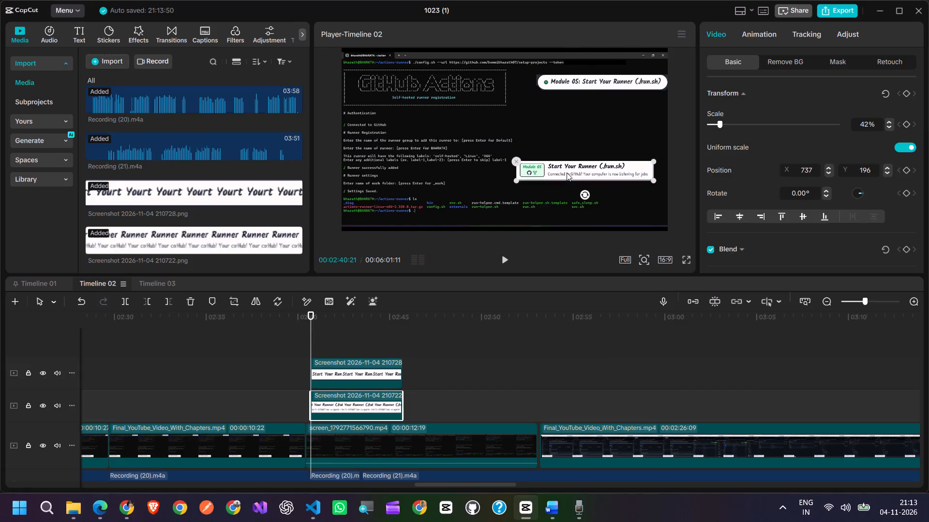
drag(567, 173, 569, 178)
Shrink the "Module 05: Start Your Runner" title overlay to about 37% and move it to about X 1218, Y 741.
click(590, 82)
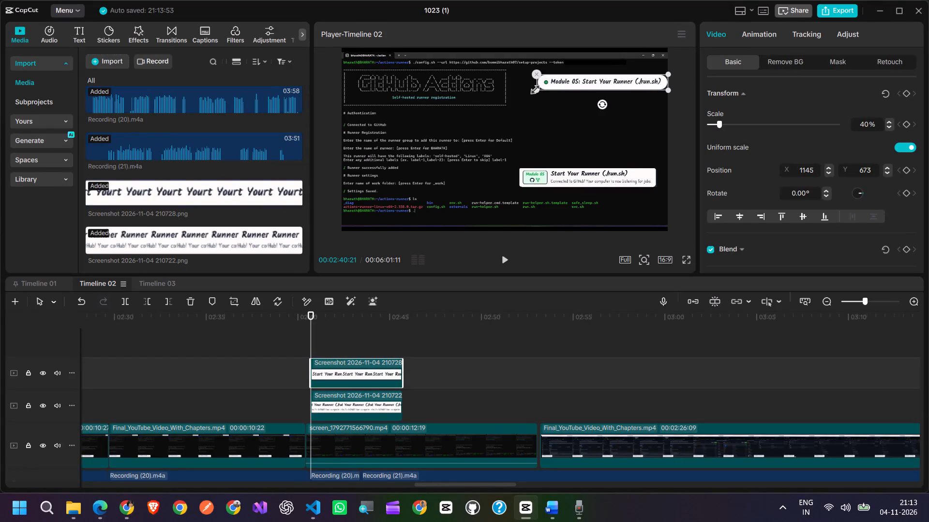
drag(534, 87, 545, 86)
drag(583, 83, 588, 79)
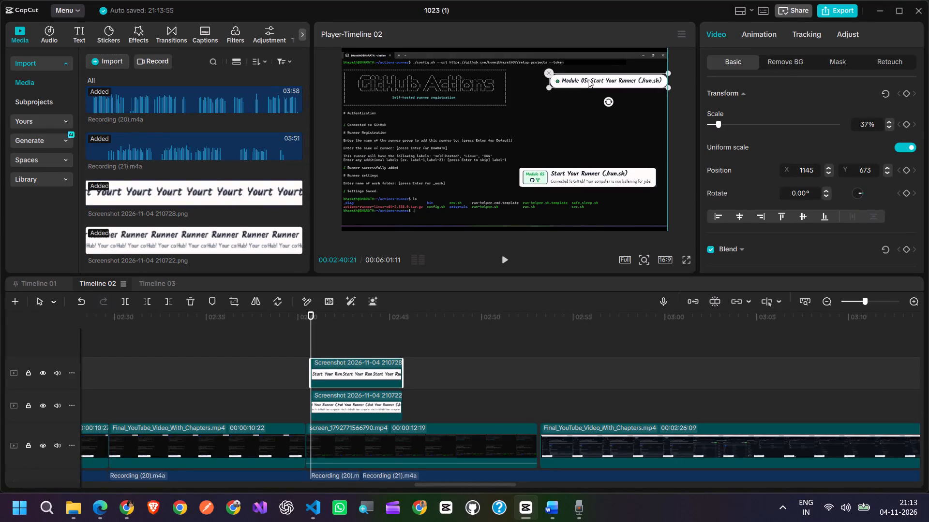
drag(588, 79, 587, 77)
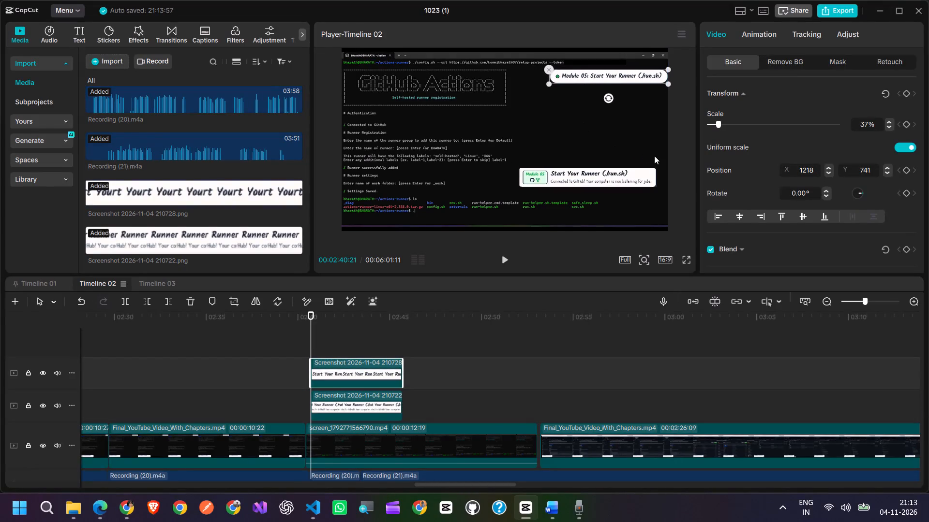
Extend the 210728 title overlay to 00:00:12:12 so it ends with the screen recording.
drag(405, 369, 510, 372)
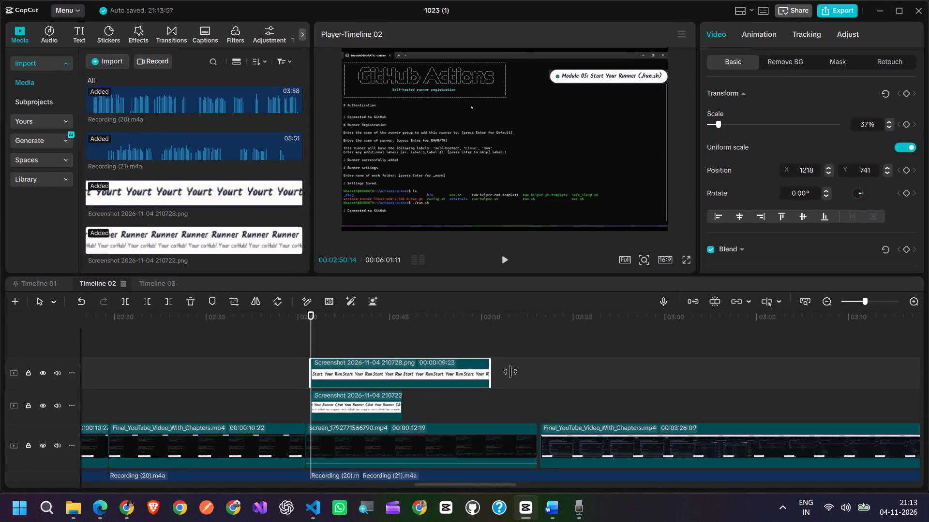
drag(510, 372, 538, 373)
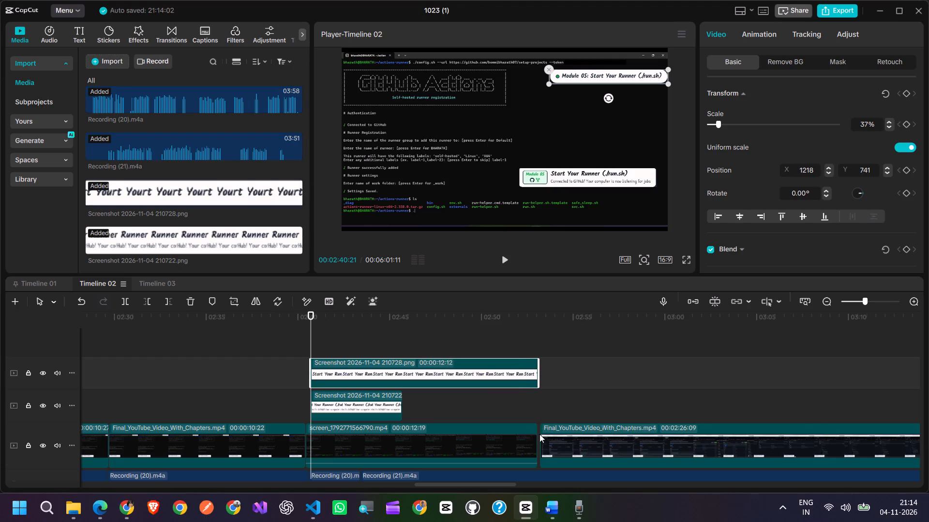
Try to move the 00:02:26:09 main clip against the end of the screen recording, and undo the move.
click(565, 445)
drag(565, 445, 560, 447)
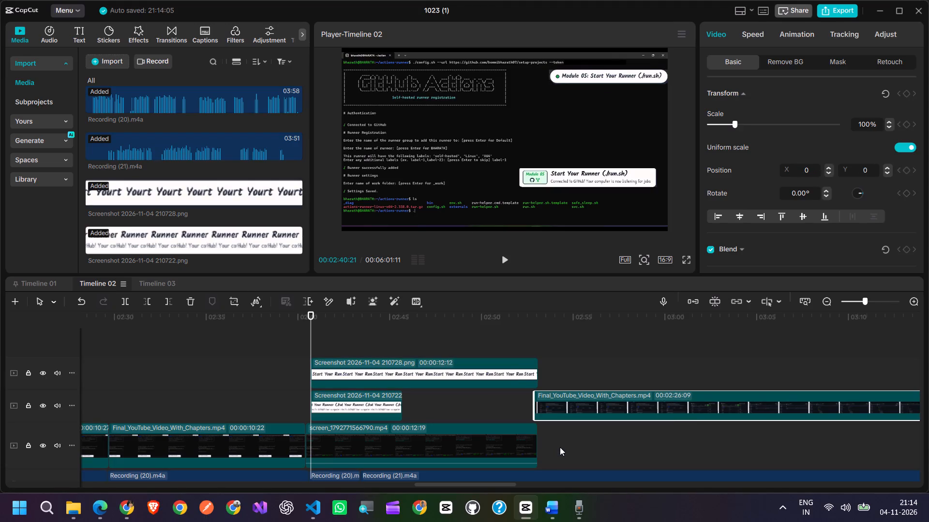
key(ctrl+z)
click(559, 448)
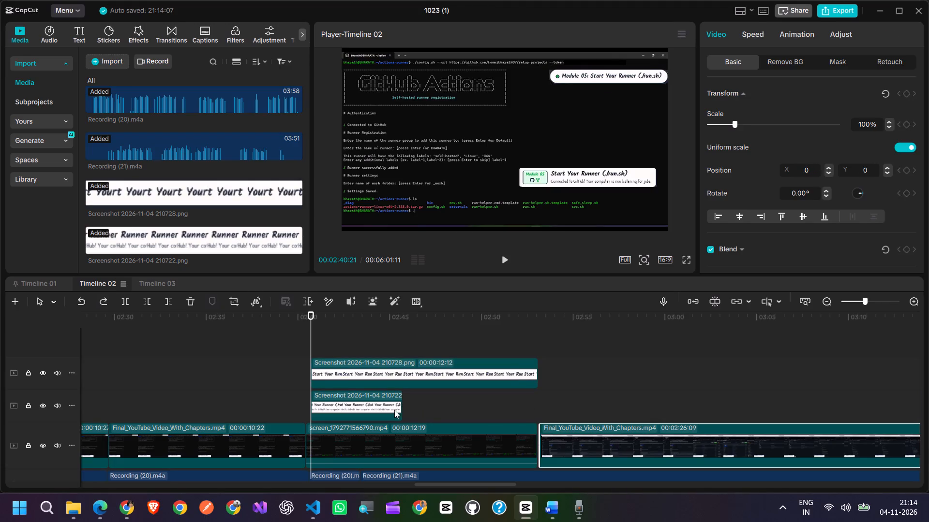
Extend the end of the 210722 banner overlay so it lasts 00:00:12:09, finishing near the end of the screen recording.
click(389, 407)
drag(402, 405, 536, 410)
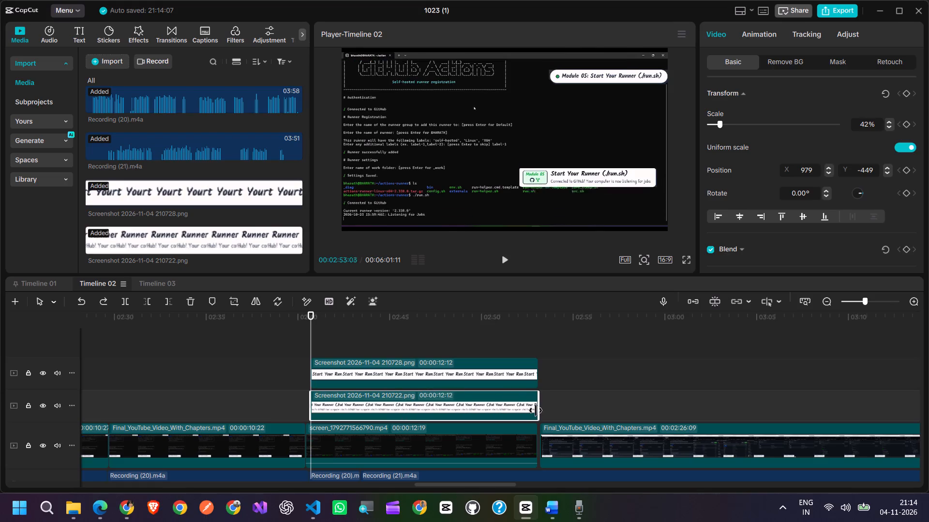
drag(536, 410, 533, 412)
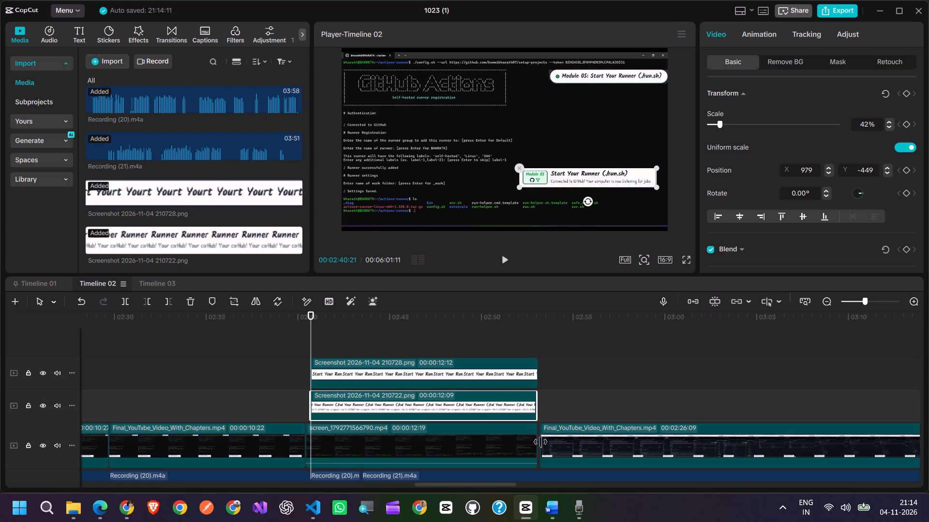
Close all gaps on the main track, starting from the gap between the screen recording and the 00:02:26:09 clip.
click(538, 443)
right_click(539, 443)
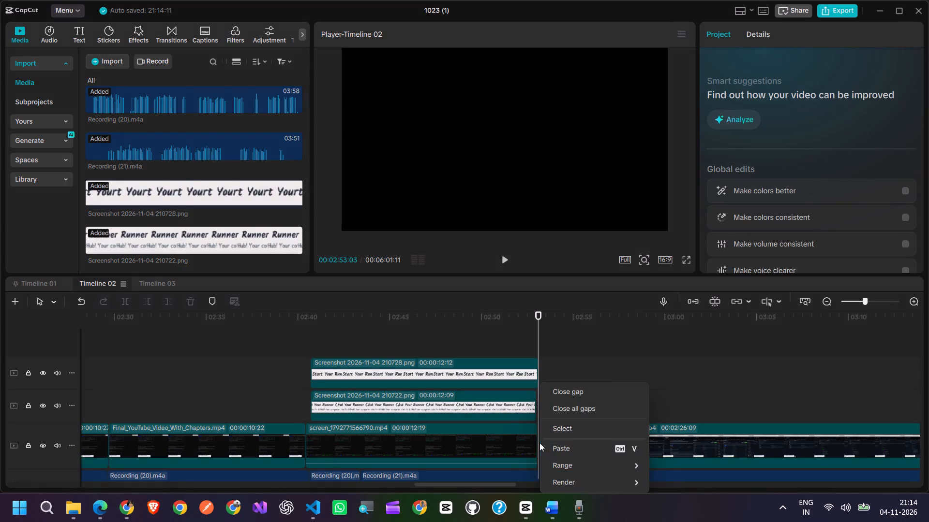
click(575, 412)
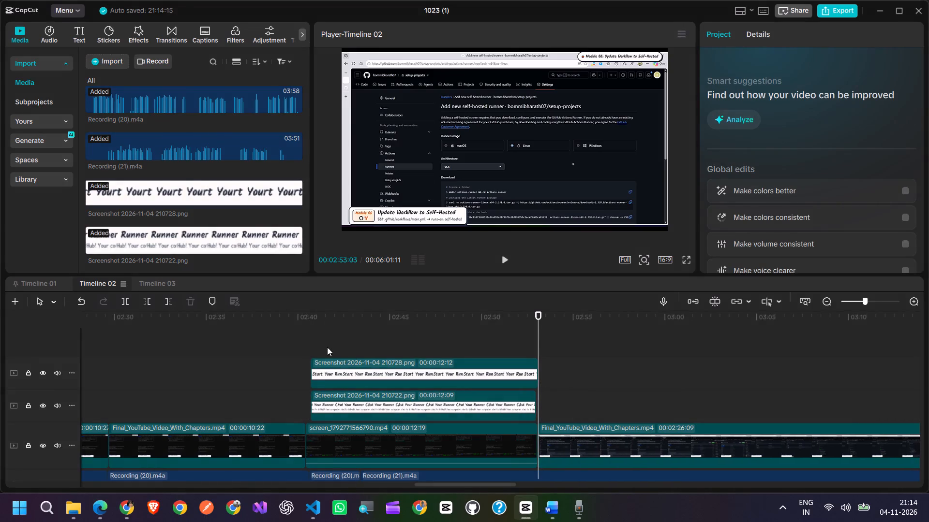
Extend both title overlays back to the screen recording's start, making 210722 last 00:00:12:15 and 210728 last 00:00:12:19.
click(307, 339)
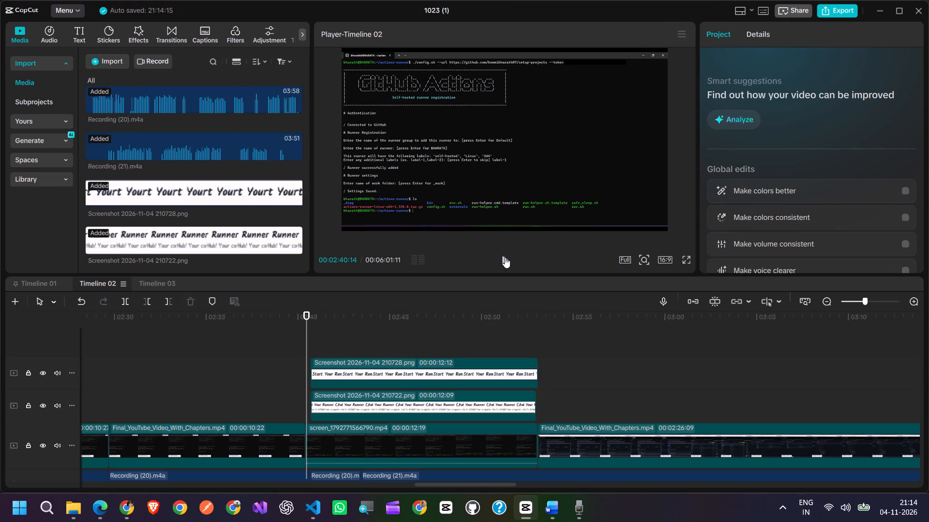
click(324, 406)
click(310, 404)
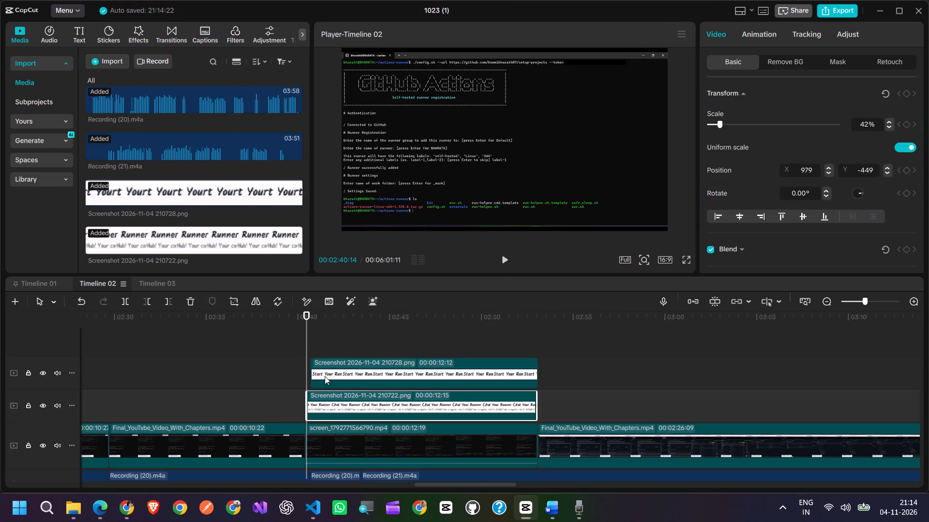
click(324, 374)
click(313, 375)
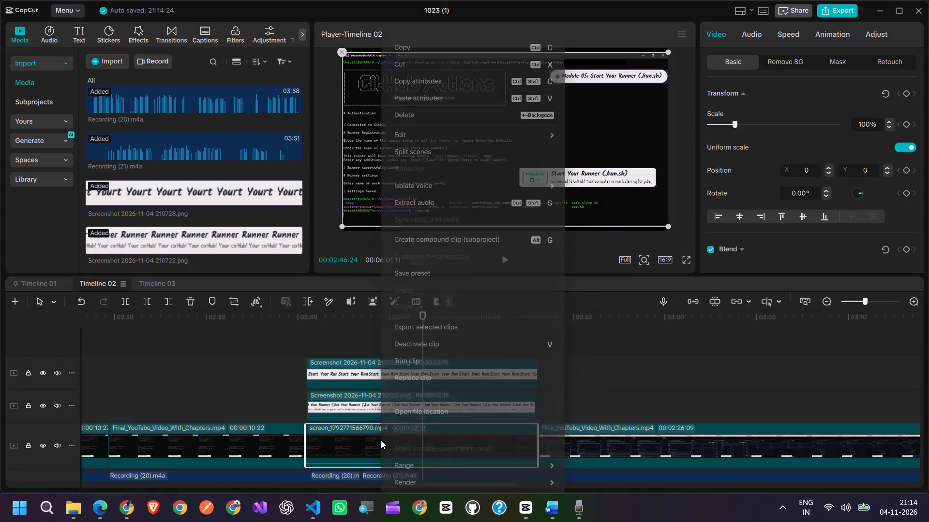
click(447, 203)
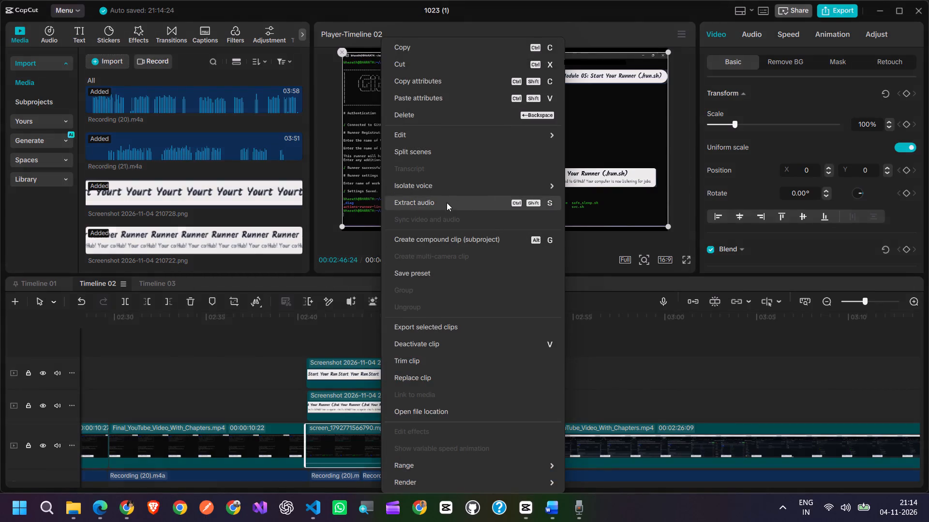
scroll(447, 203, down, 3)
click(474, 469)
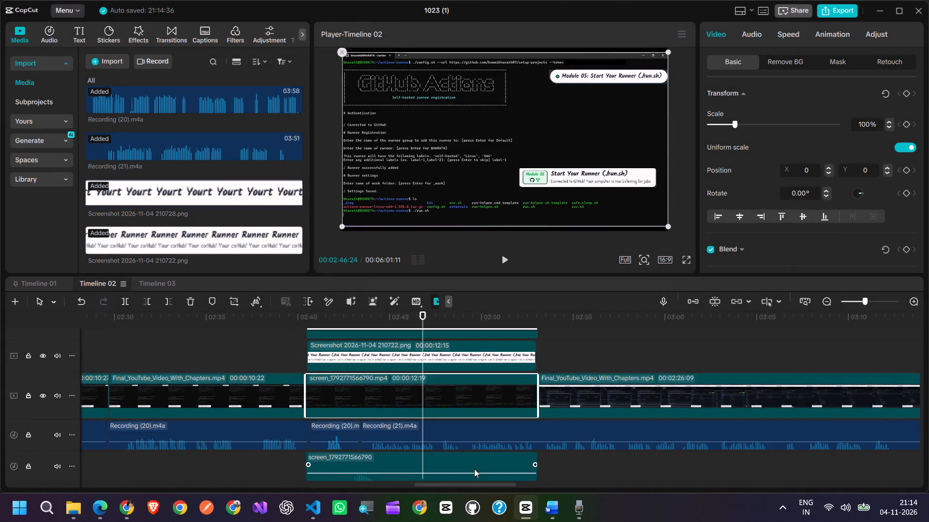
key(BackSpace)
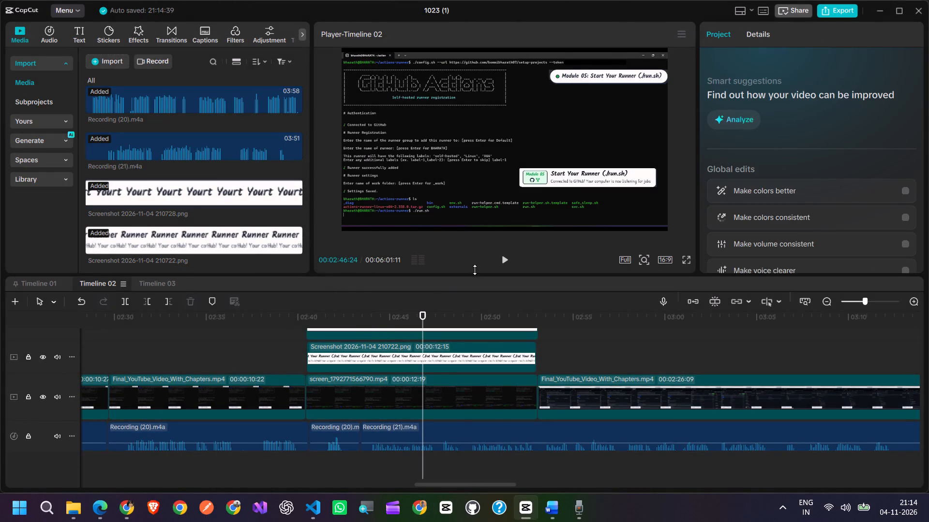
click(502, 261)
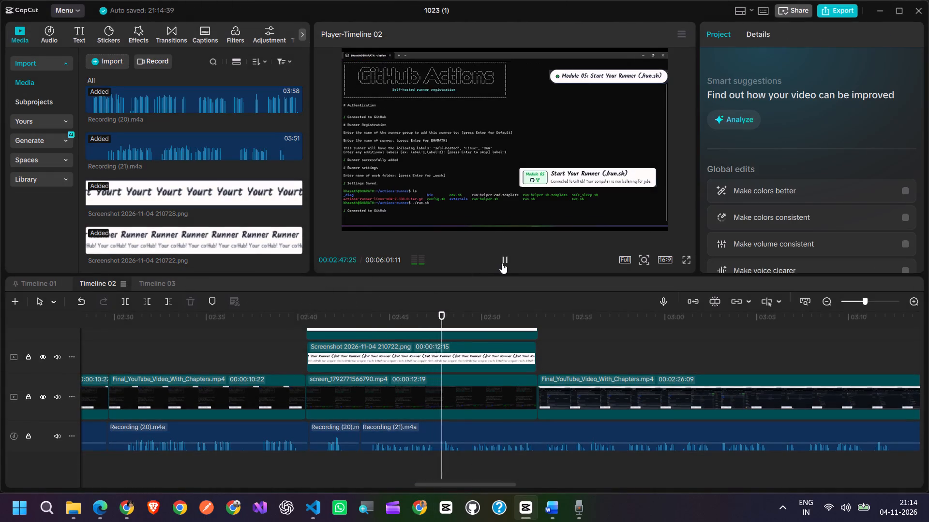
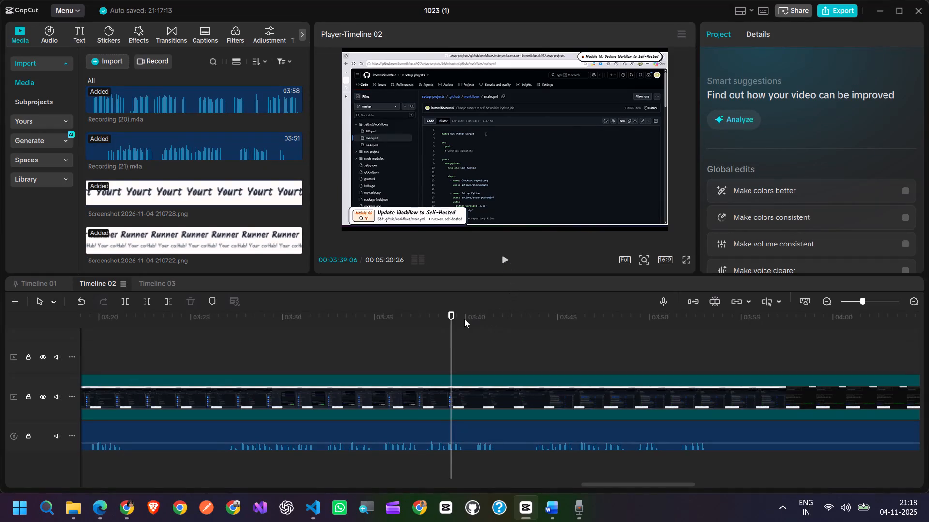
Split the Recording (21).m4a narration at 00:03:23:16 and 00:03:26:05, at both ends of the silent stretch.
drag(451, 317, 153, 391)
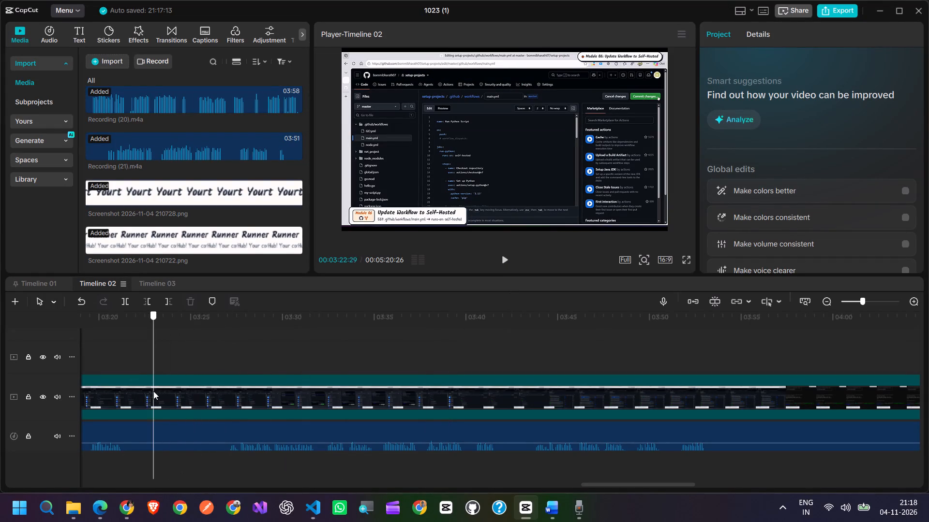
drag(153, 391, 164, 390)
click(169, 430)
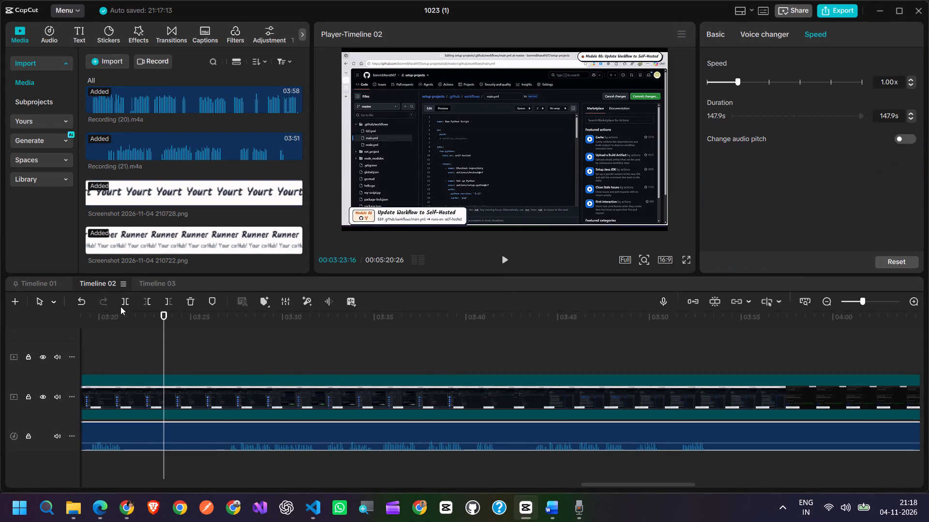
click(124, 304)
drag(166, 333, 212, 342)
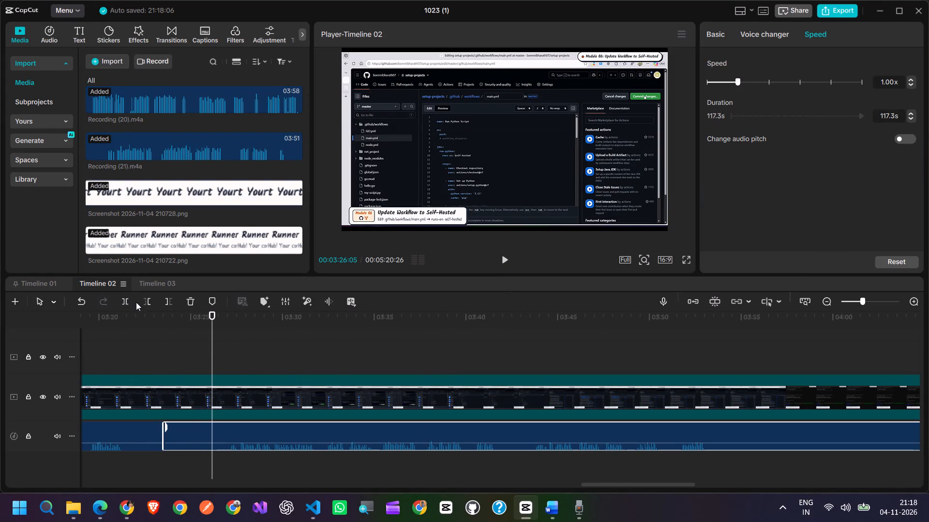
click(128, 301)
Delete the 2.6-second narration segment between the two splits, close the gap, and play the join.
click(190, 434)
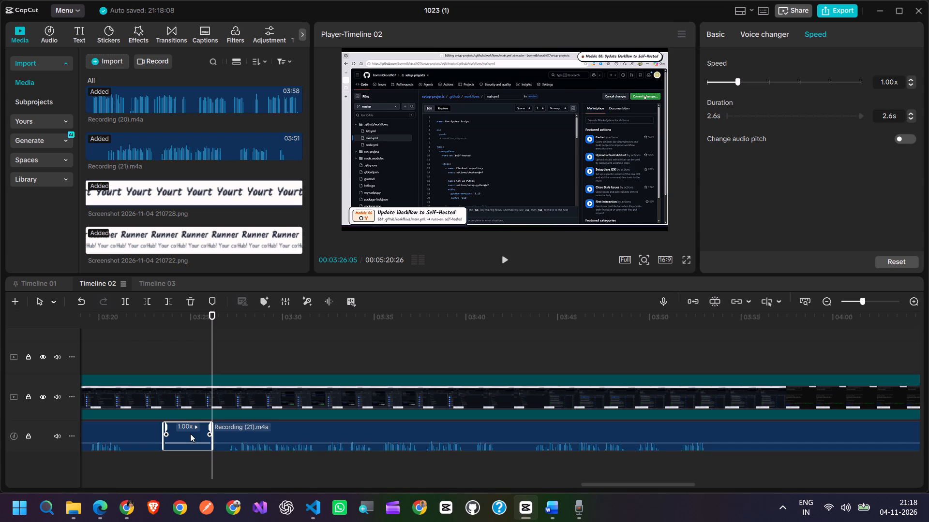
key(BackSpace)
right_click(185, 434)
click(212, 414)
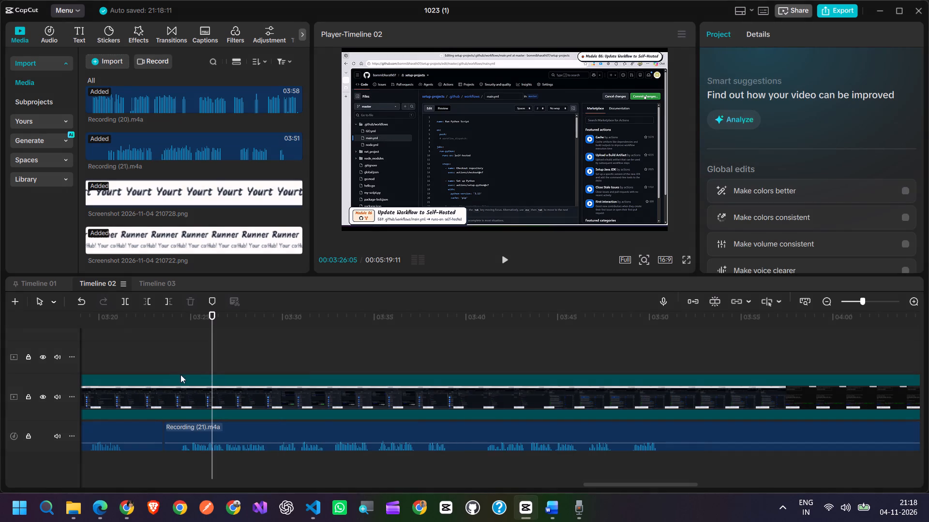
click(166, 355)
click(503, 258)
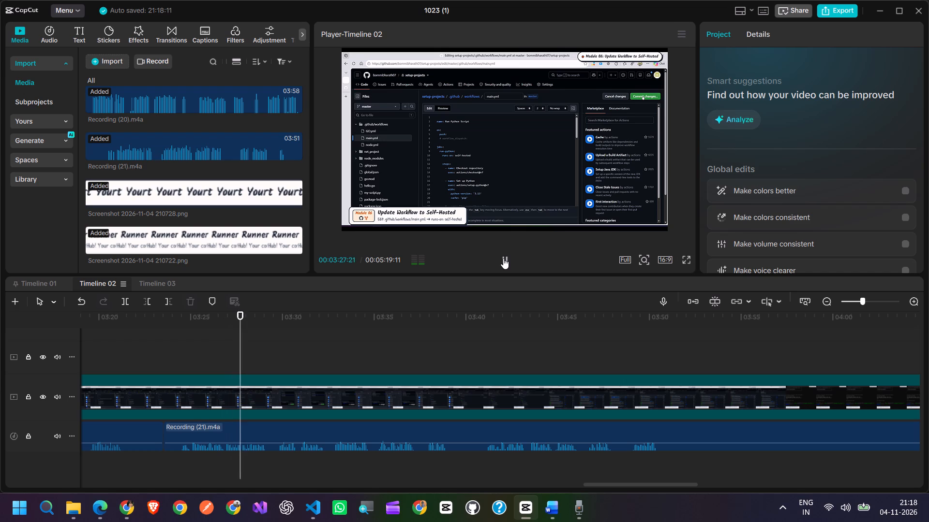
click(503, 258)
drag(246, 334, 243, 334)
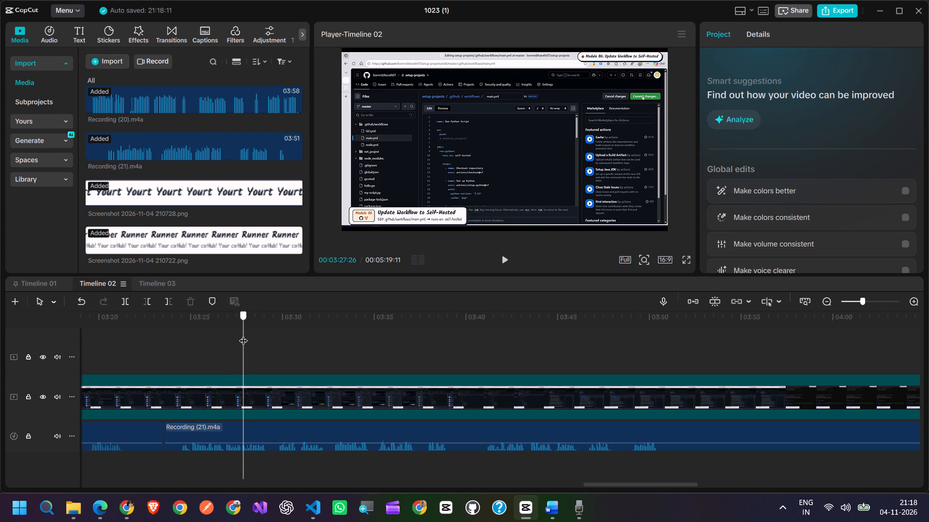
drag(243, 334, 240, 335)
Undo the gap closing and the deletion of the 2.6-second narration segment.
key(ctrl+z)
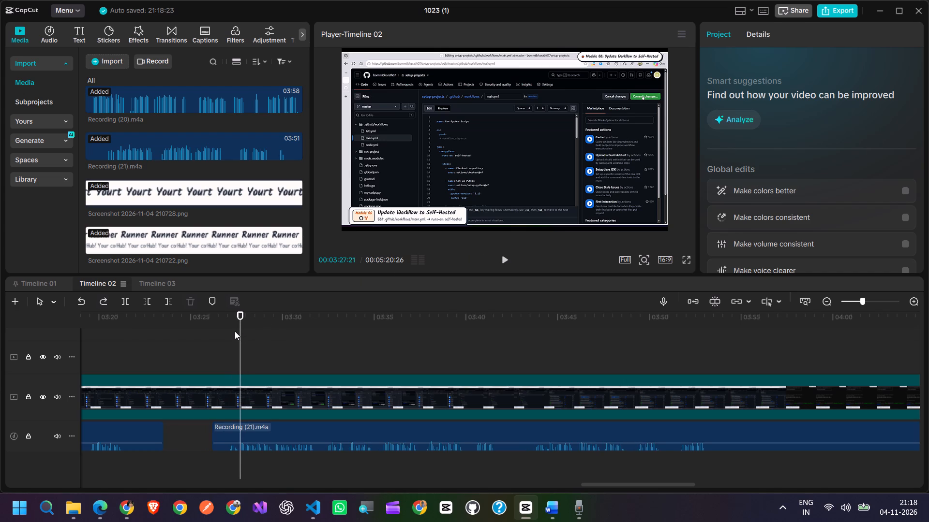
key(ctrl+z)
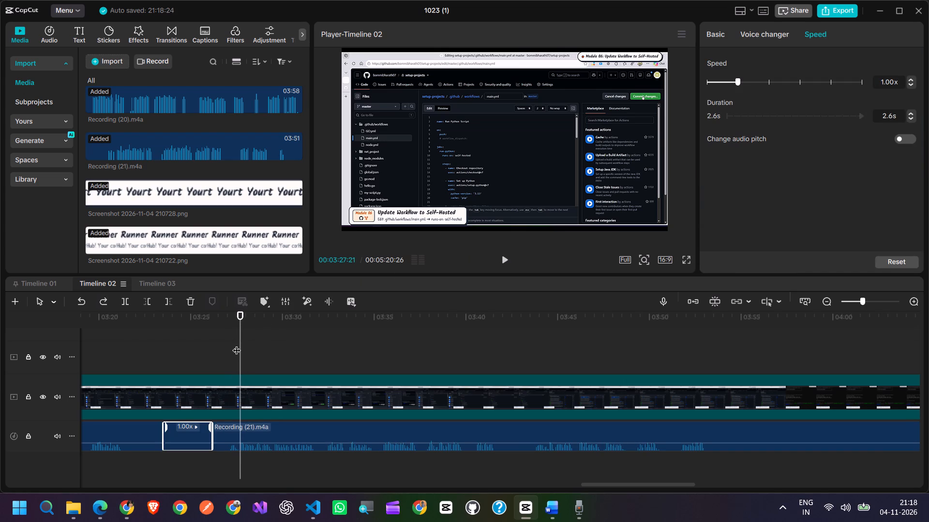
Split the 2.6-second silent narration segment at 00:03:25:08, delete its second part, close the gap, and play the section.
drag(241, 343, 195, 356)
click(125, 301)
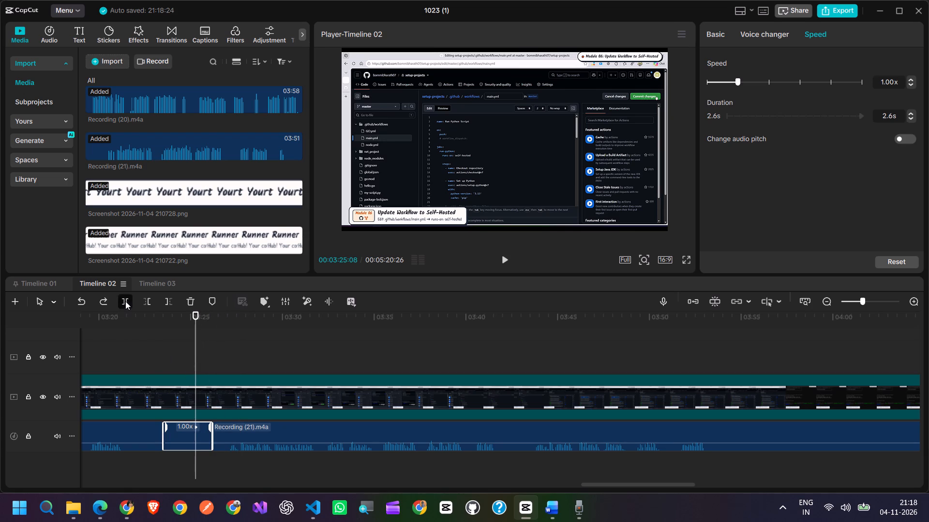
click(203, 433)
key(BackSpace)
right_click(202, 434)
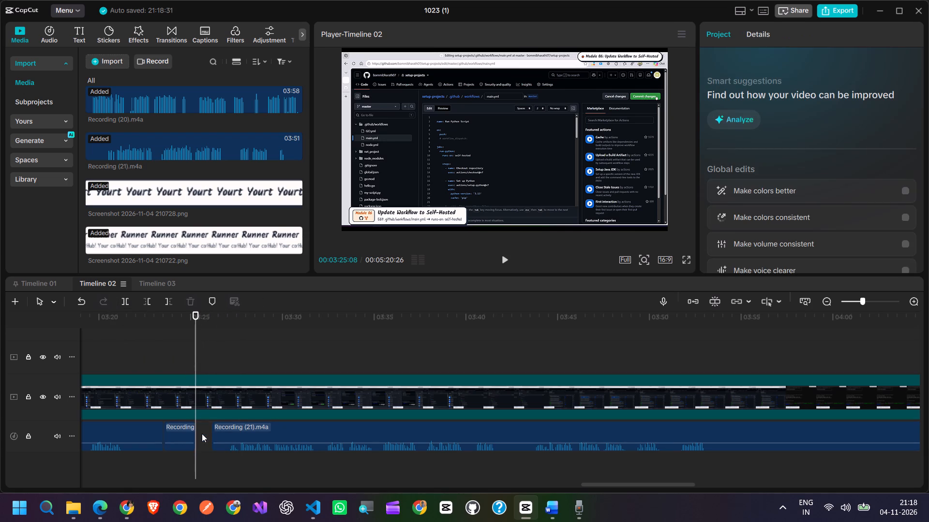
click(219, 415)
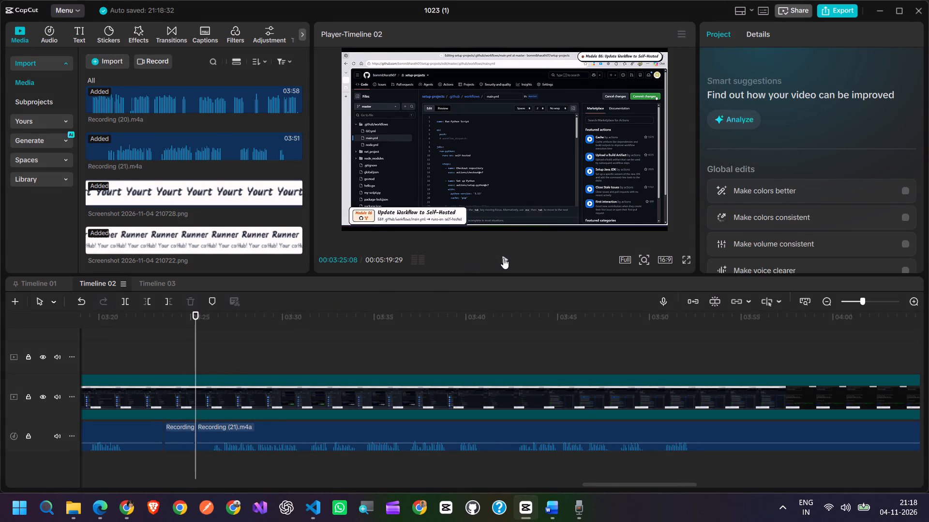
click(505, 258)
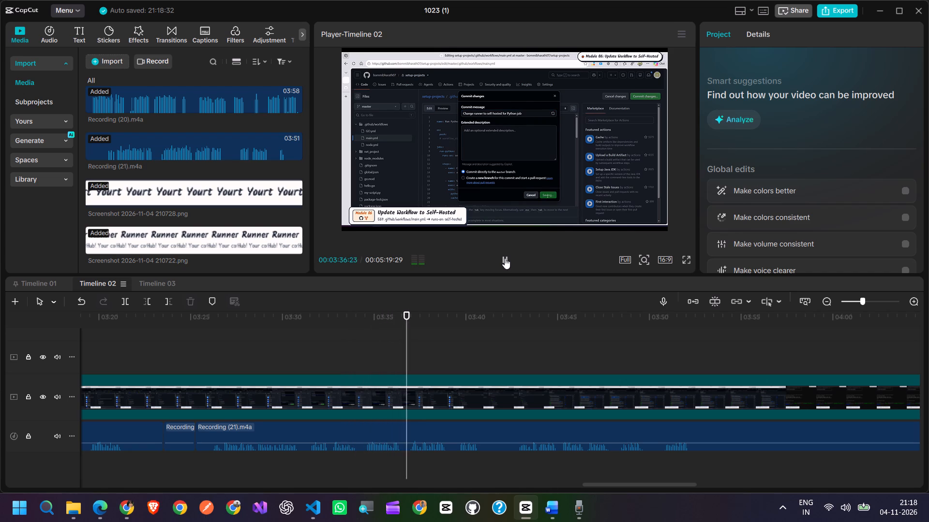
click(505, 258)
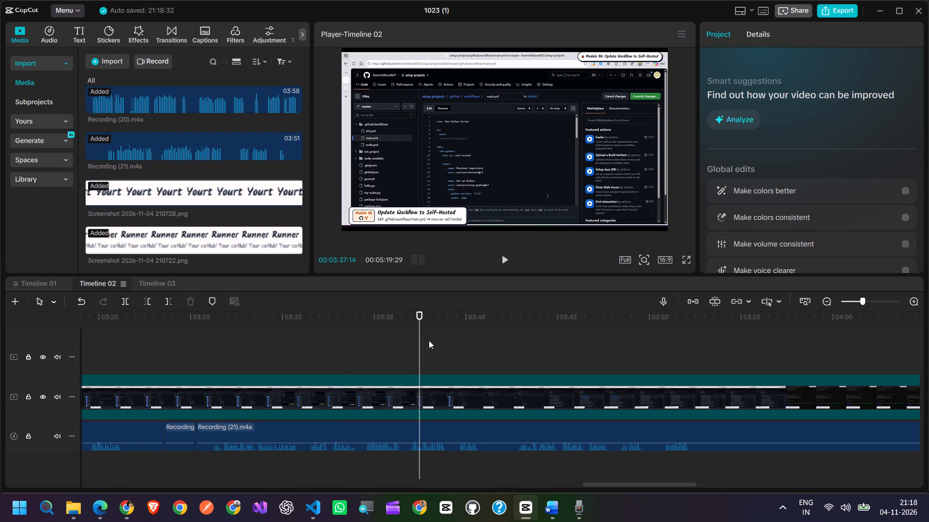
Review the commit-changes footage and split the Final_YouTube_Video_With_Chapters.mp4 clip at 00:03:34:06.
drag(419, 335, 391, 342)
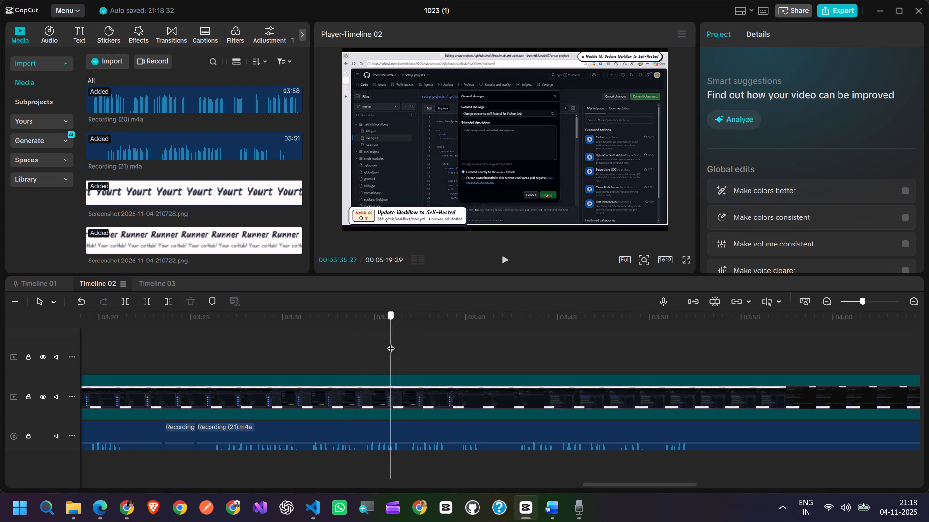
drag(391, 342, 404, 340)
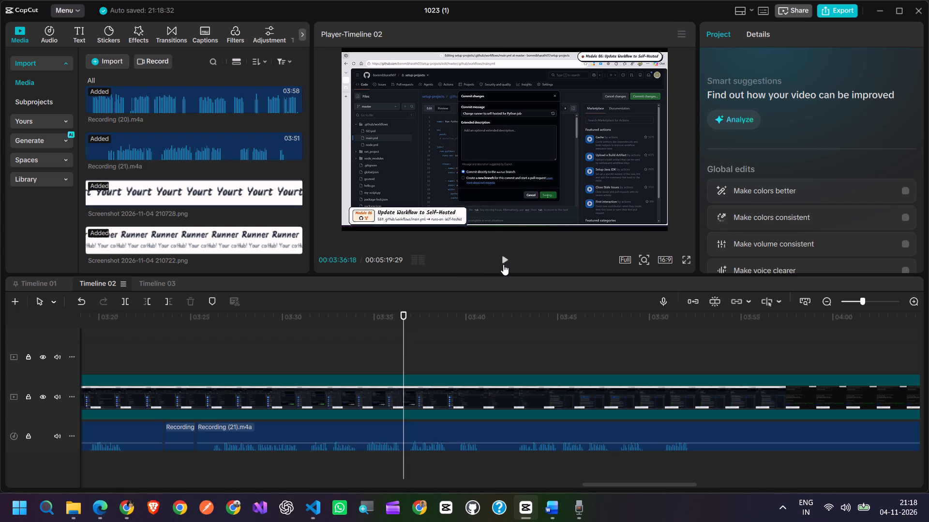
click(503, 264)
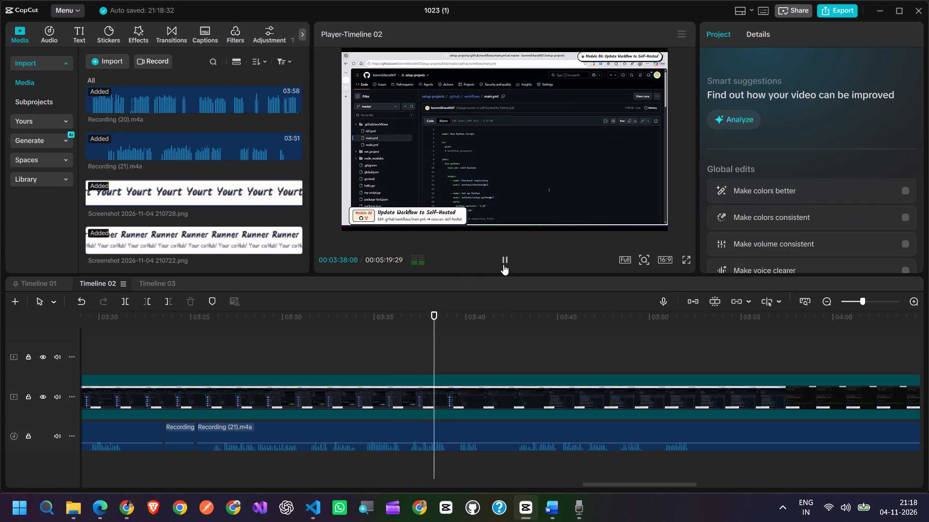
click(503, 264)
drag(443, 336, 360, 350)
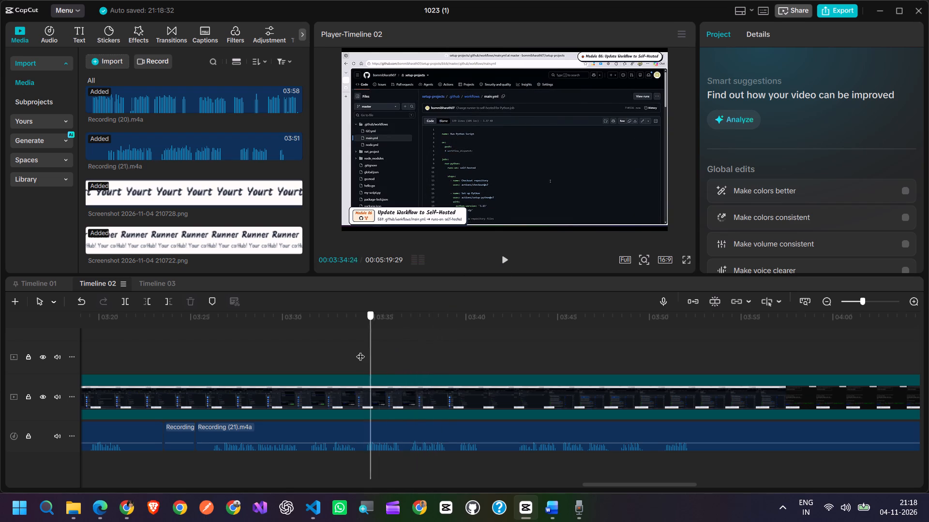
drag(360, 350, 360, 351)
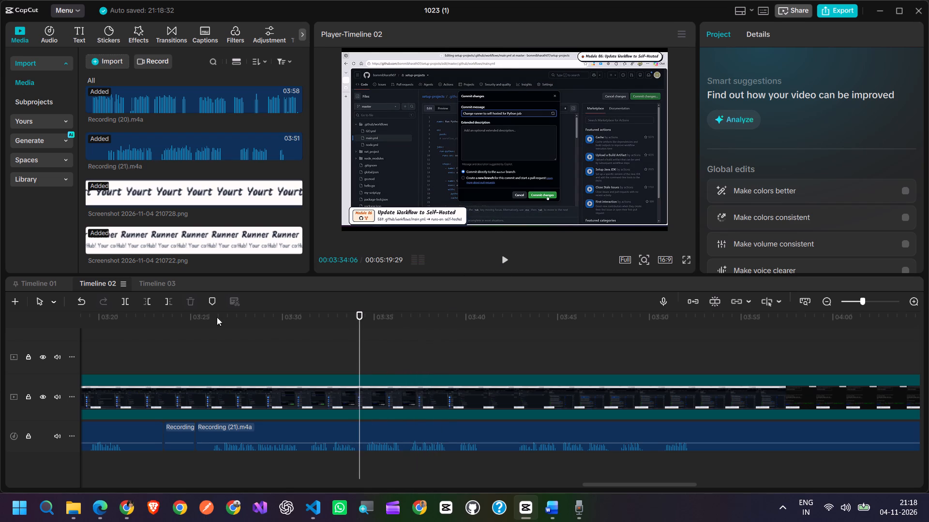
click(124, 302)
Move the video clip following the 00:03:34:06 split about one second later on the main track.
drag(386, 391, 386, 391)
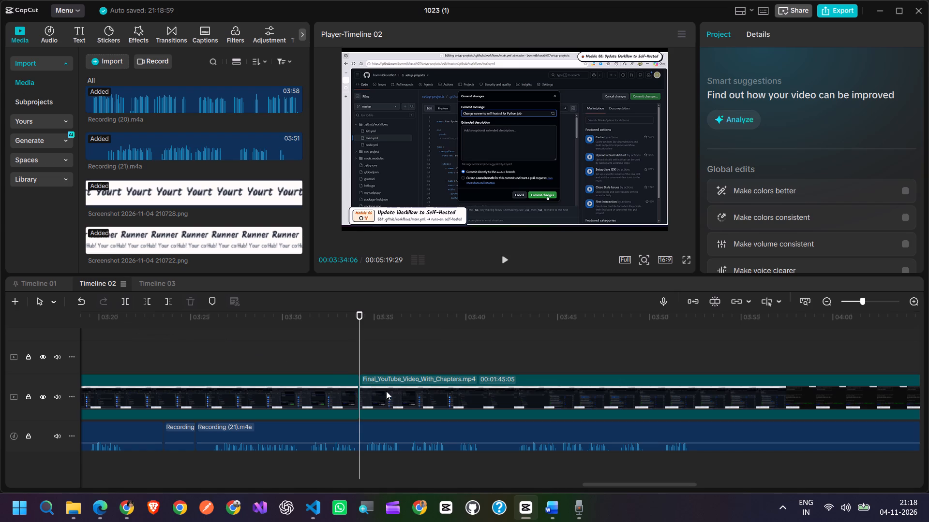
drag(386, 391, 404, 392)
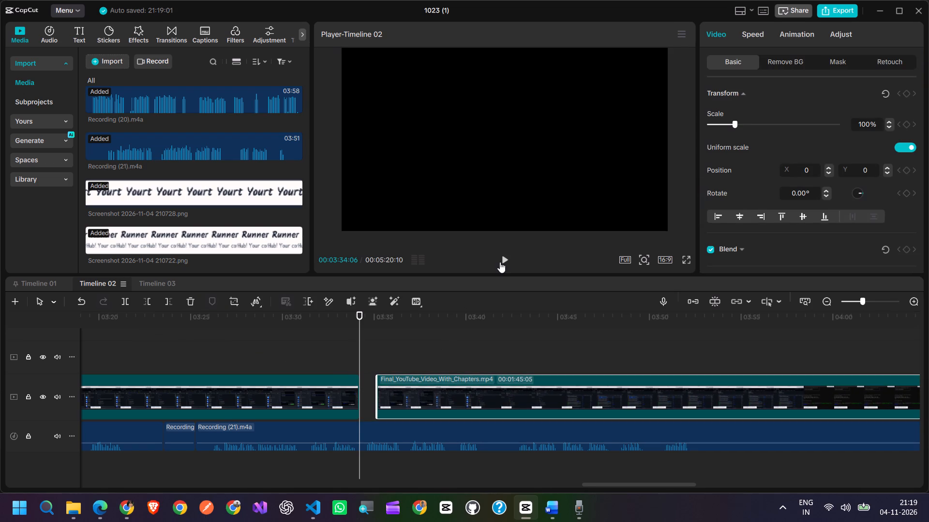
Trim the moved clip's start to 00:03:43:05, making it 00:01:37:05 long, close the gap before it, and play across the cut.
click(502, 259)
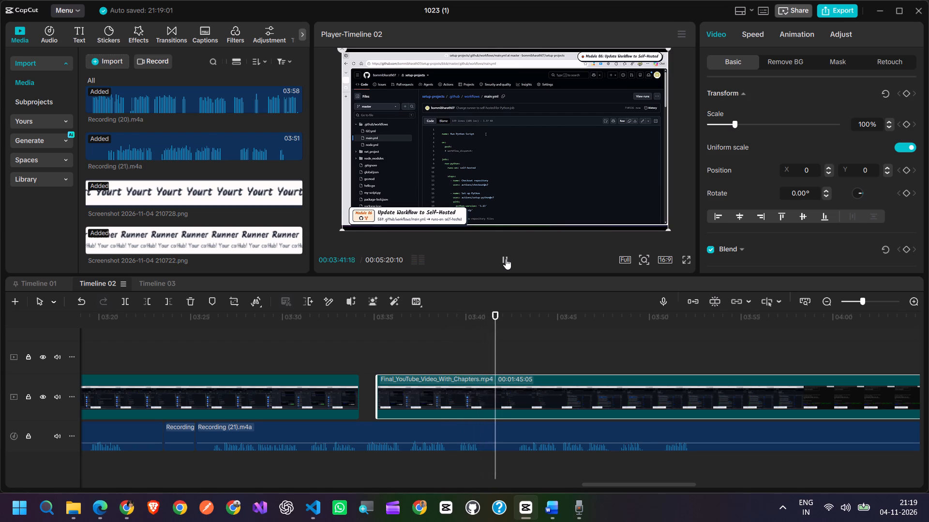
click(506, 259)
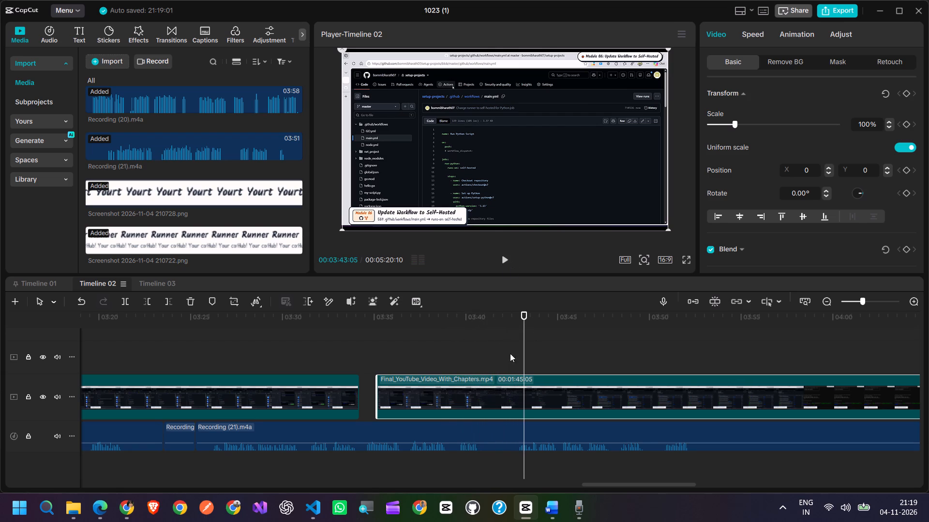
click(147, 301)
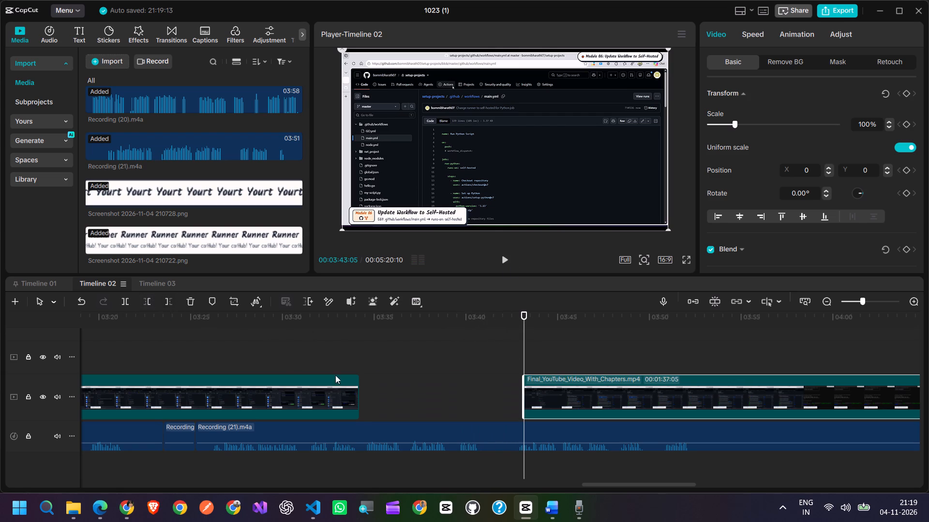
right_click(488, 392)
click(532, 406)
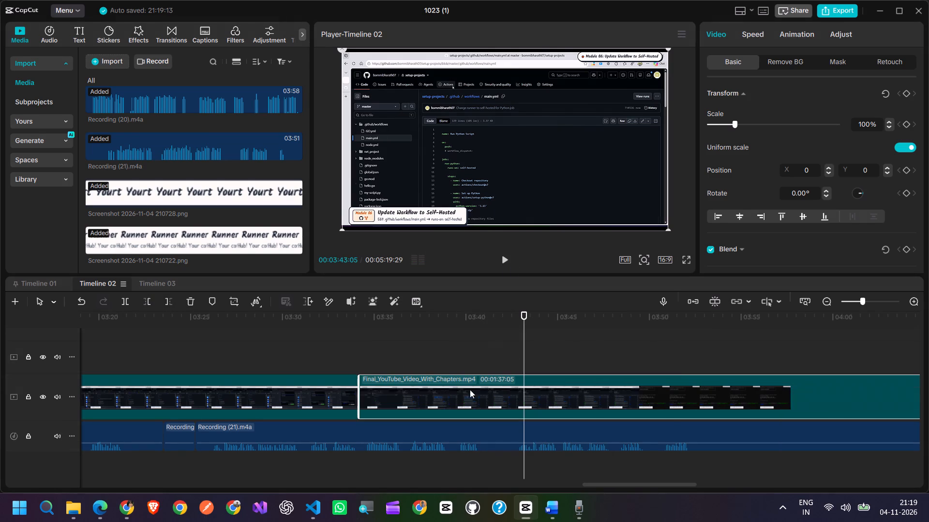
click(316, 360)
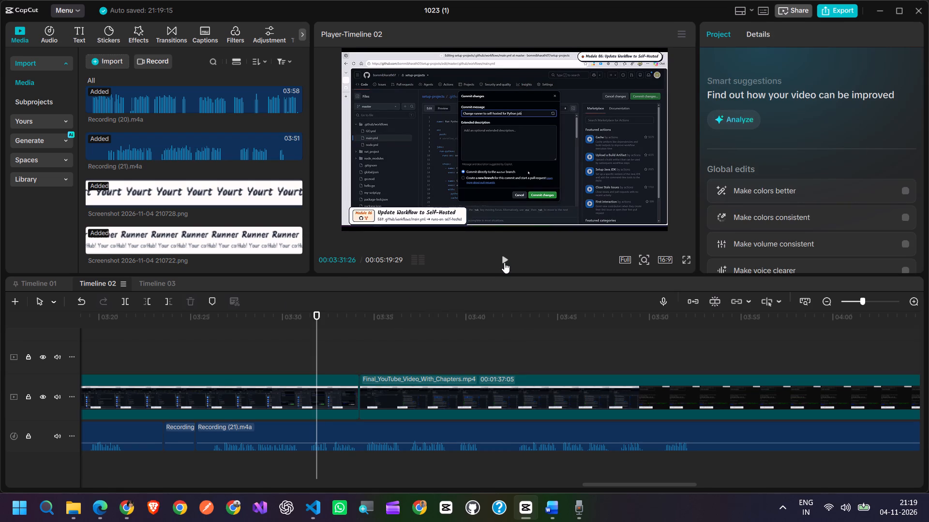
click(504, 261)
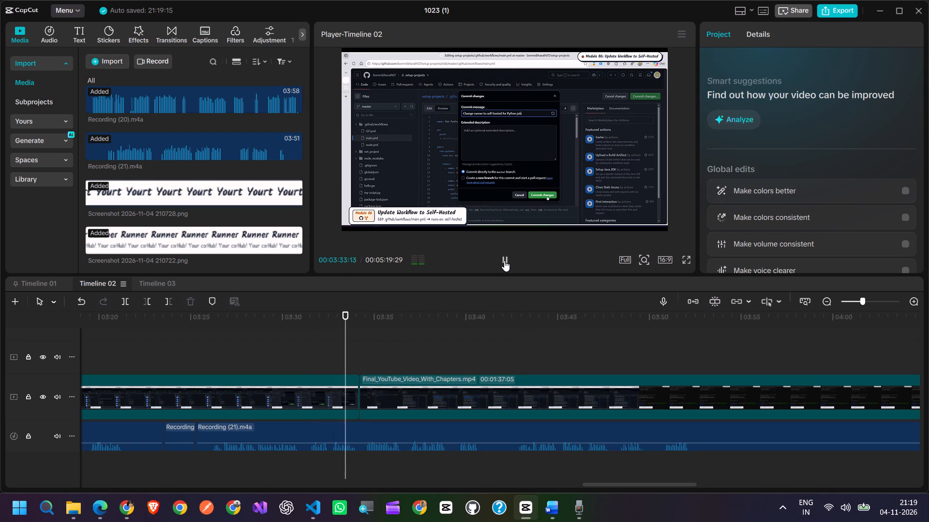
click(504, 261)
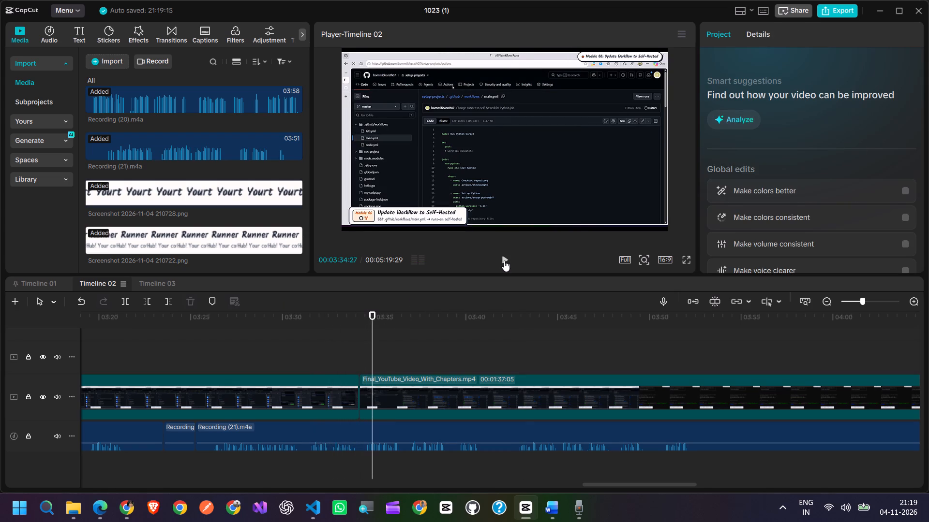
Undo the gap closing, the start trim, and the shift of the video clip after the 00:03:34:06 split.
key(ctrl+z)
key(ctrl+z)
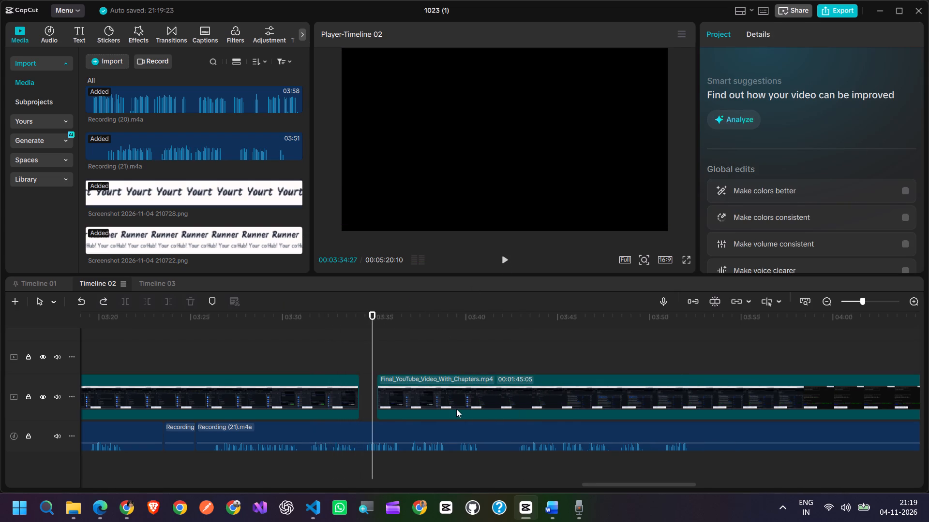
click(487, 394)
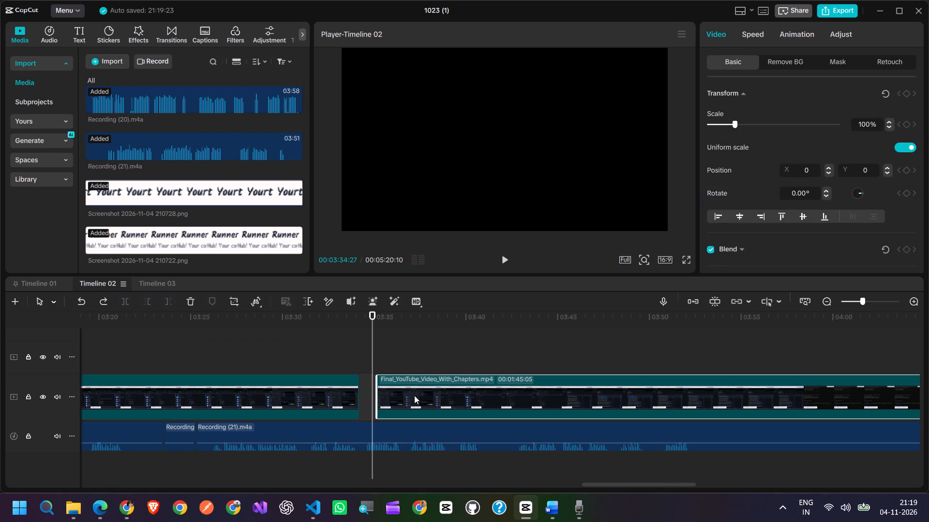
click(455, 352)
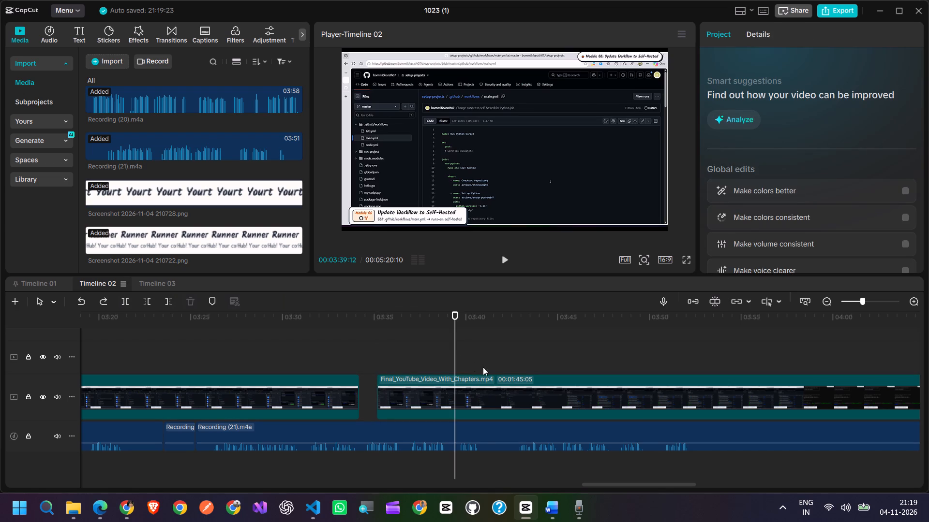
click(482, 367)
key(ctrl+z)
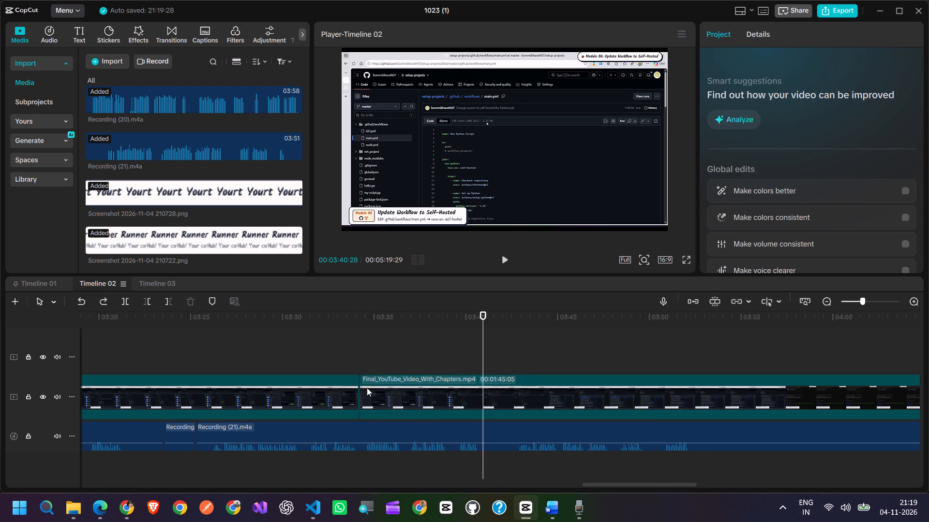
Split the Final_YouTube_Video_With_Chapters.mp4 clip at 00:03:37:06, where the changes are being committed.
click(399, 362)
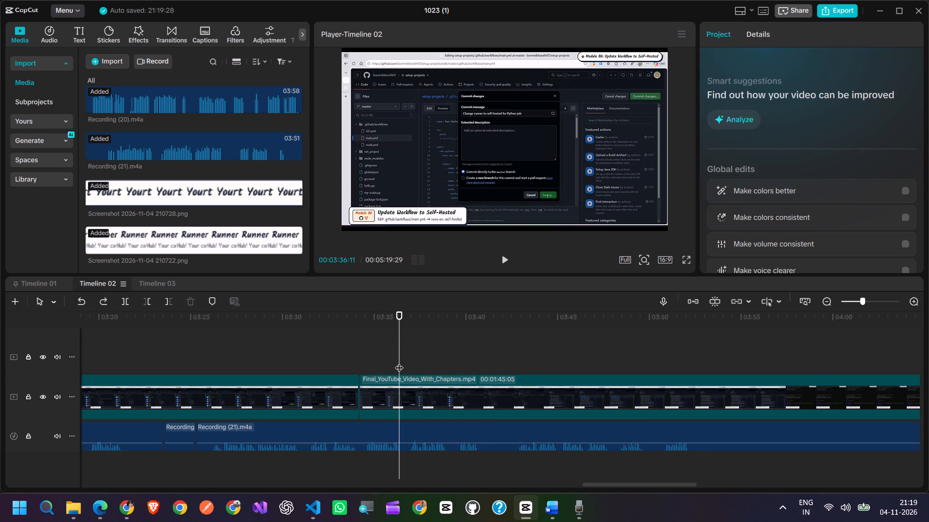
drag(399, 360, 416, 359)
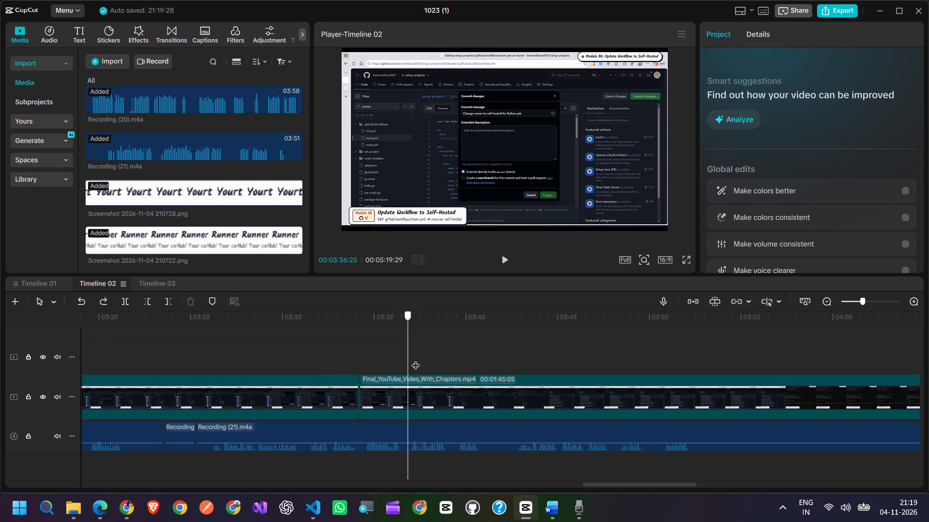
drag(416, 359, 415, 364)
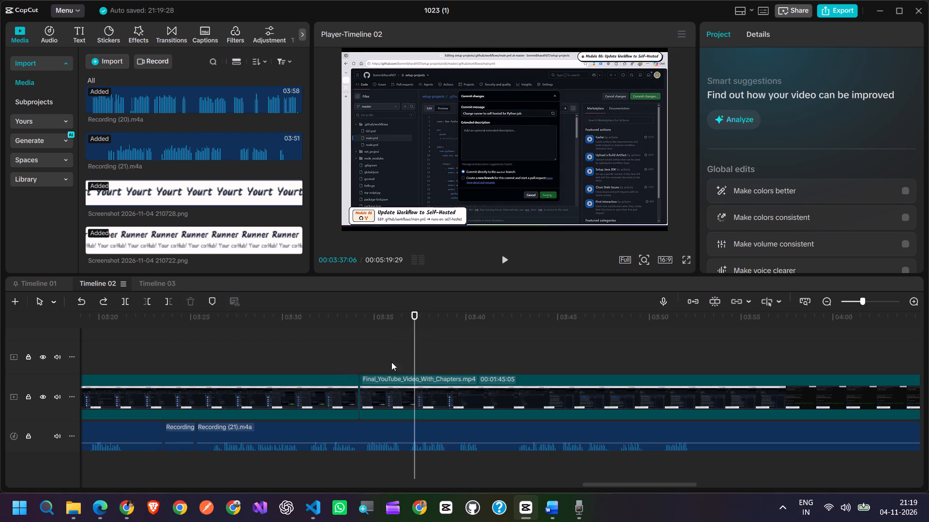
click(126, 300)
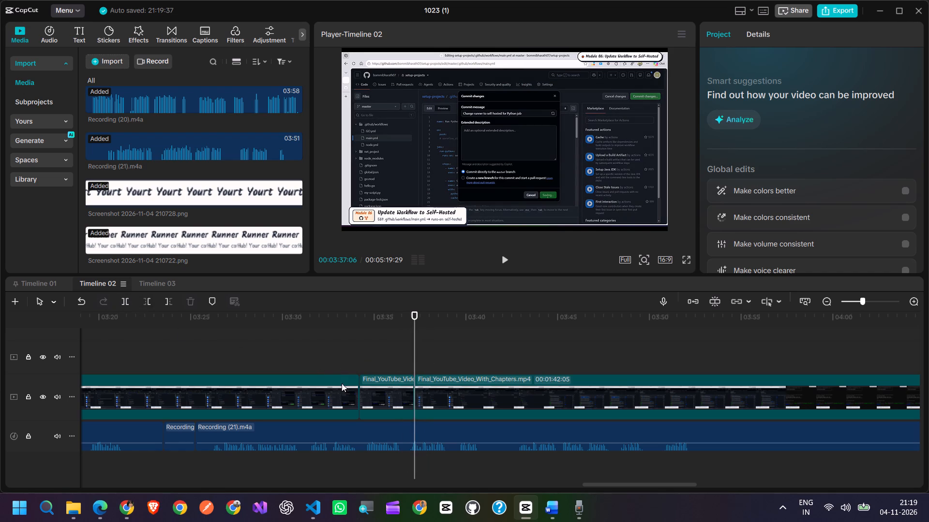
Trim the end of the video clip before the 00:03:34:06 split to 00:03:31:27 and close the gap after it.
drag(415, 353, 299, 361)
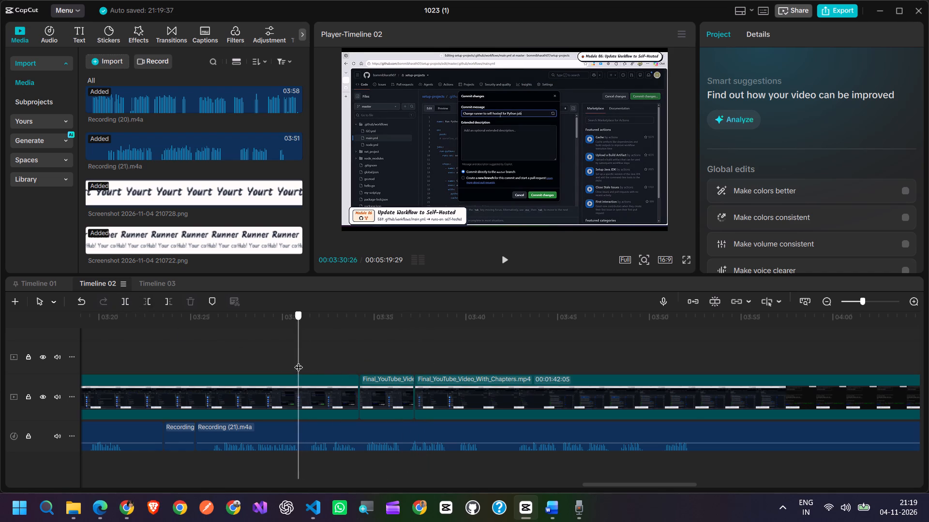
drag(299, 361, 317, 361)
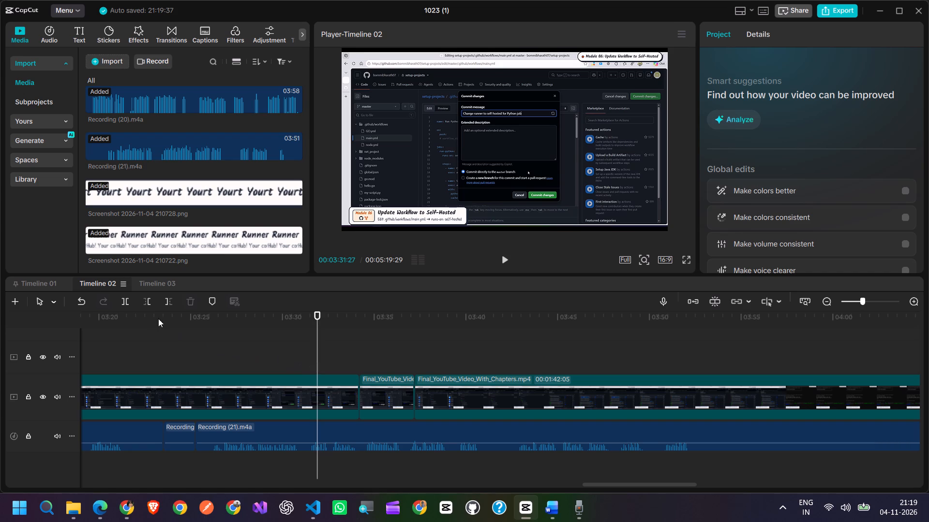
click(266, 382)
click(164, 300)
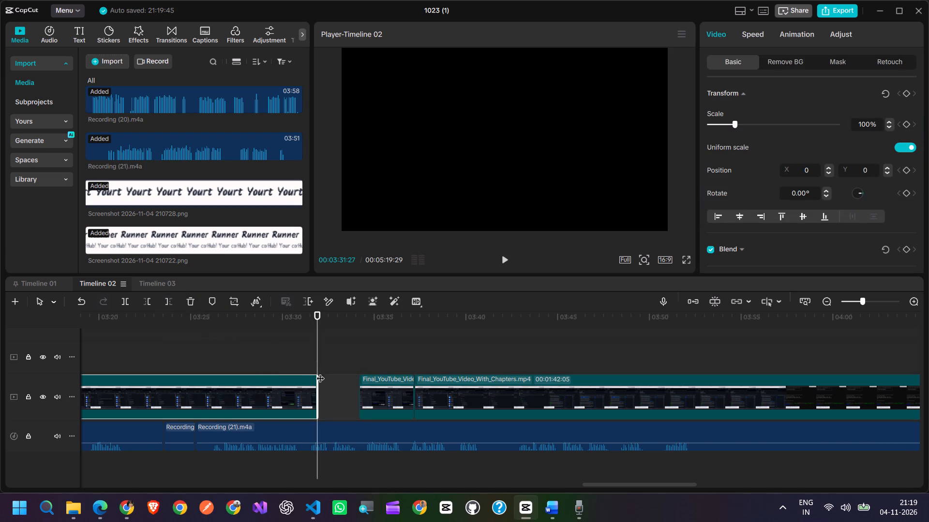
right_click(345, 392)
click(379, 405)
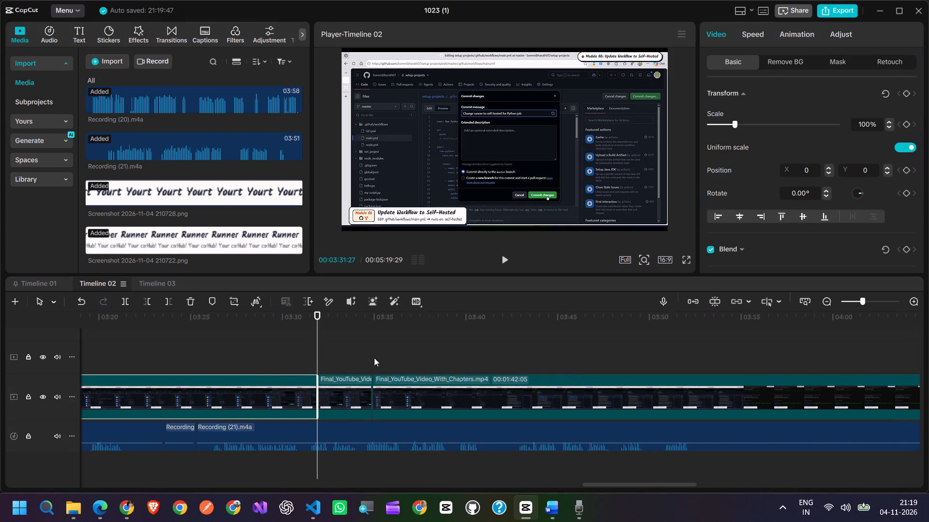
Play across the new cut, trim the last video clip's start to 00:03:39:09, and close the gap before it.
click(502, 261)
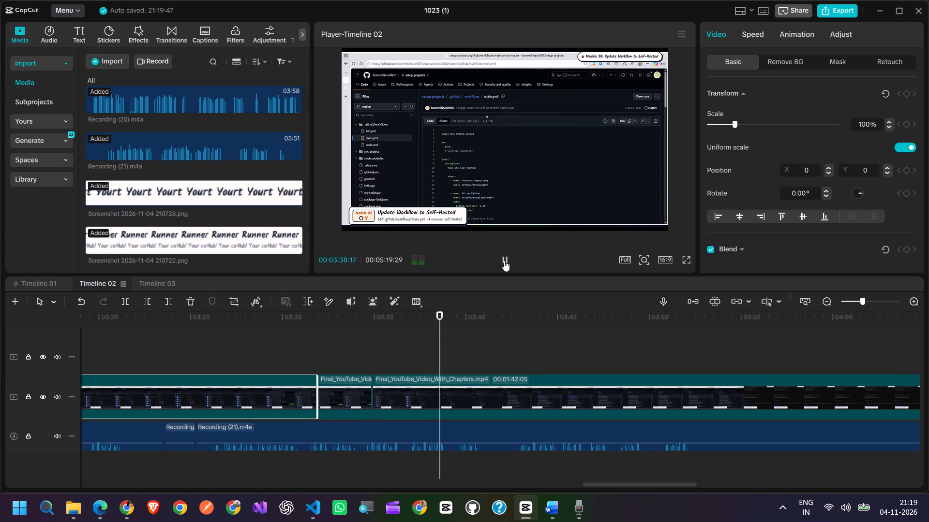
click(504, 261)
click(454, 339)
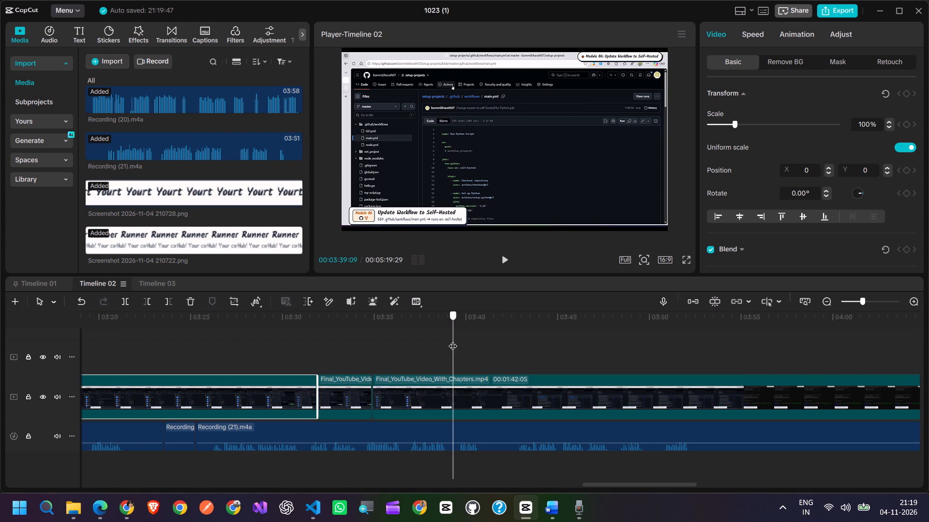
click(399, 398)
click(143, 302)
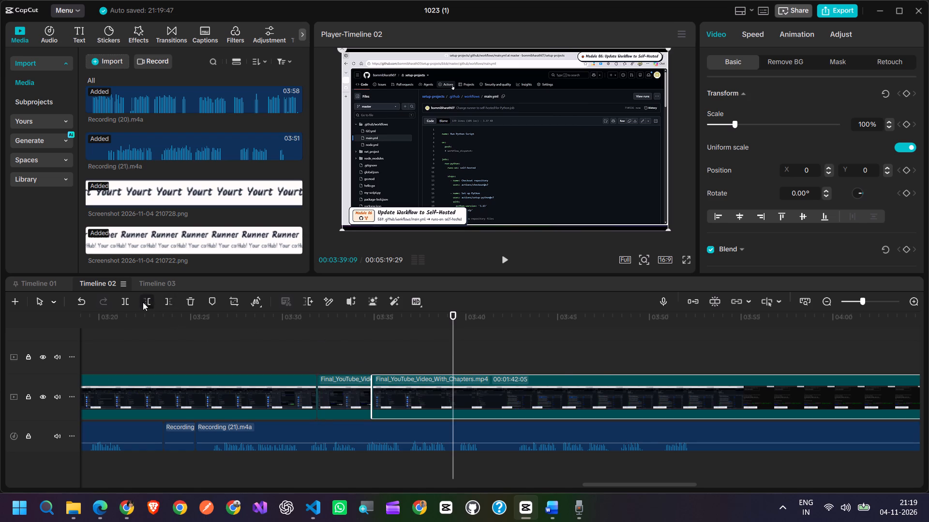
right_click(405, 391)
click(447, 408)
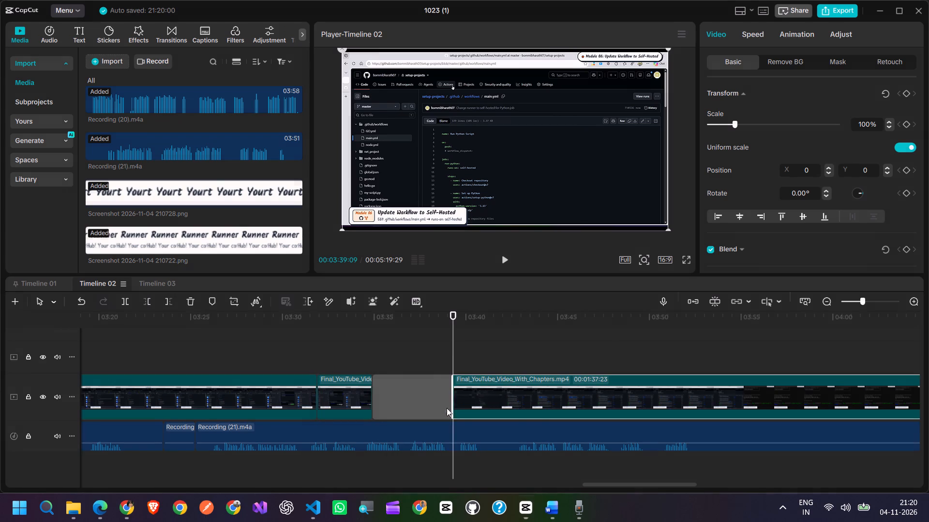
Review the footage and narration around the Actions page, and split the Recording (21).m4a audio at 00:03:36:22.
click(359, 353)
click(504, 262)
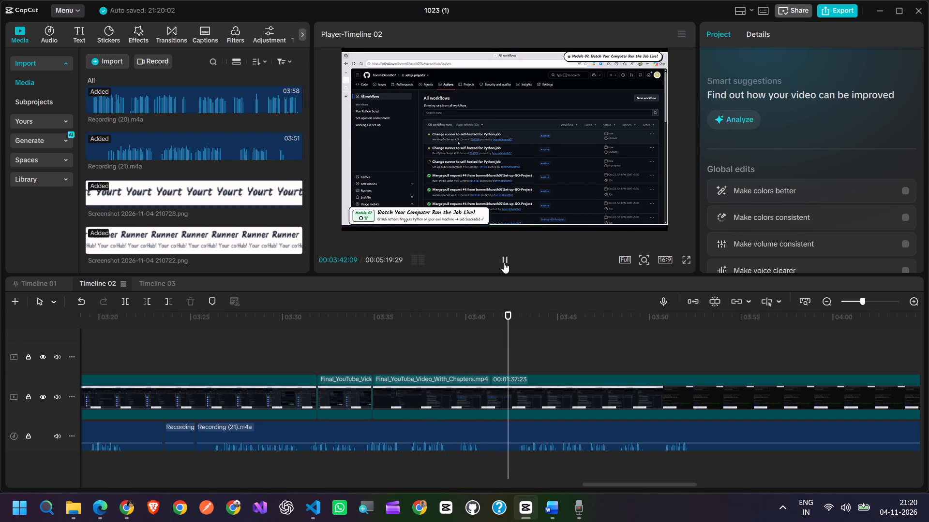
click(504, 262)
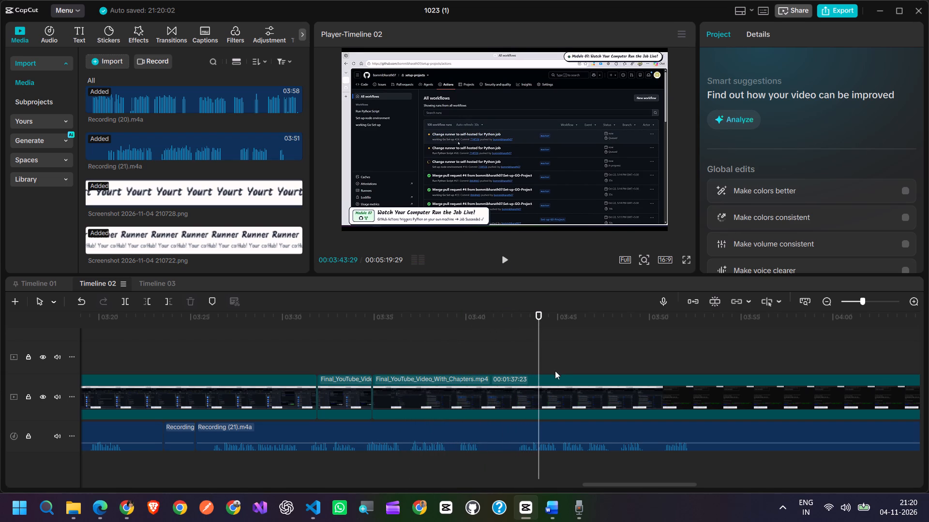
drag(538, 346, 404, 375)
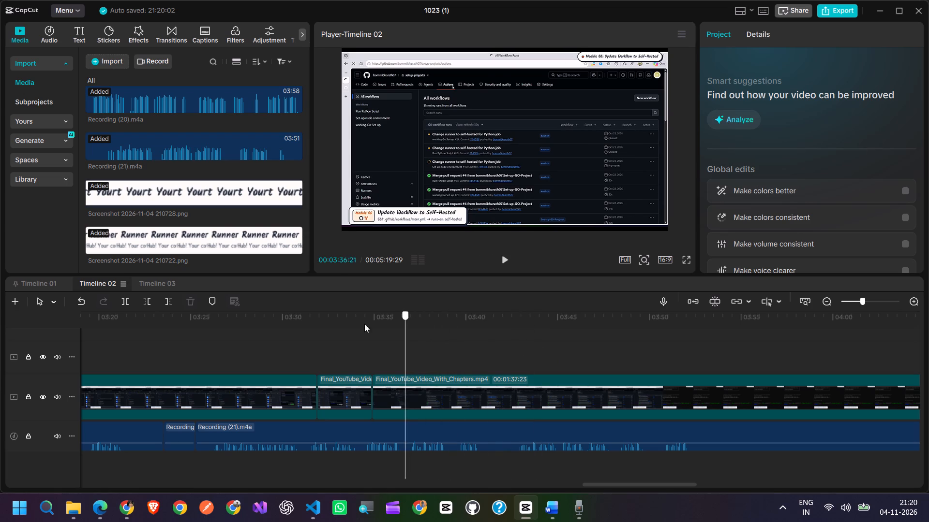
click(507, 259)
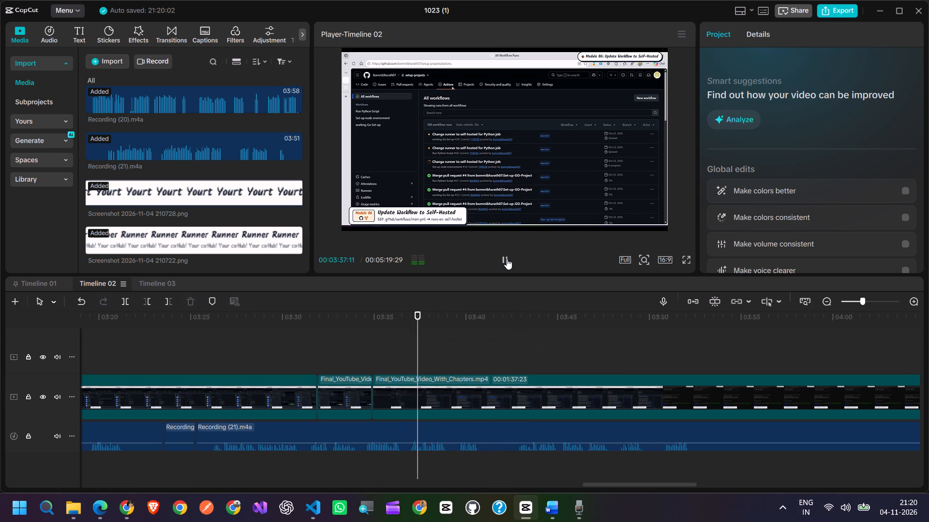
click(507, 259)
drag(424, 341, 400, 350)
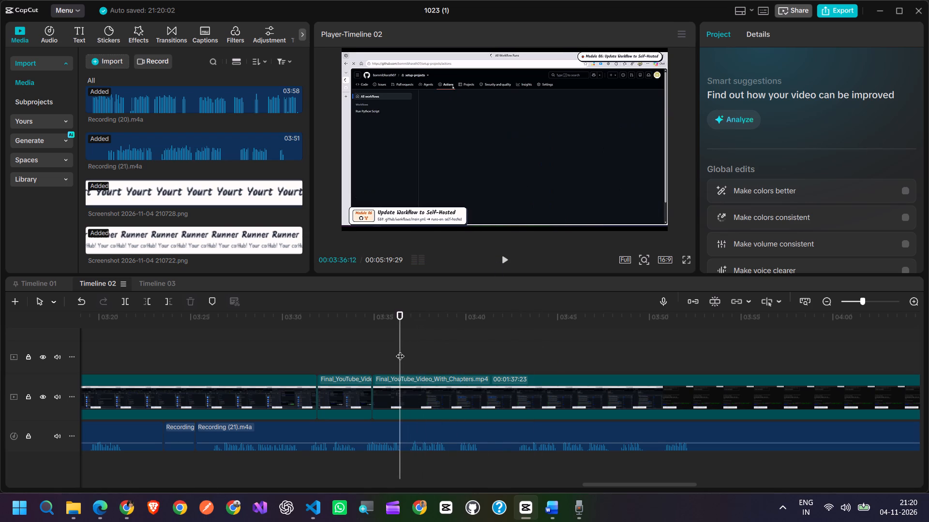
drag(400, 350, 411, 348)
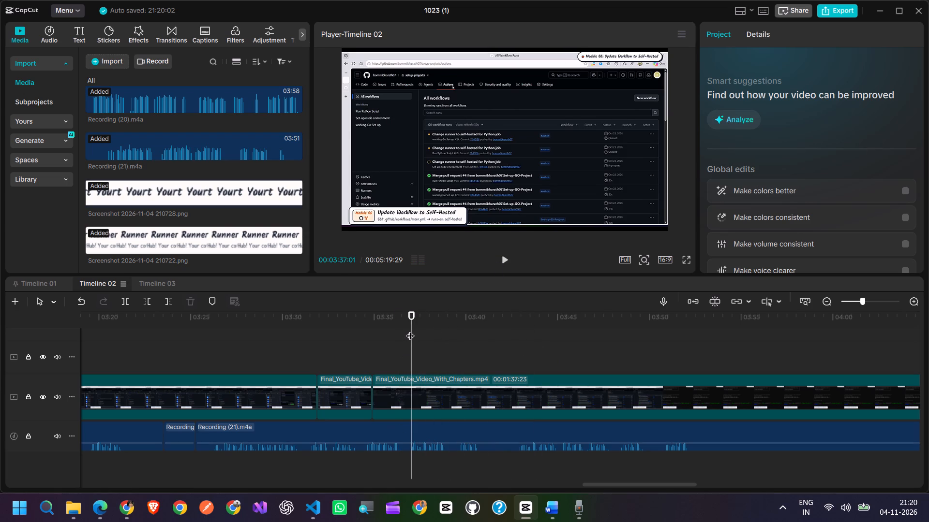
drag(410, 330, 406, 331)
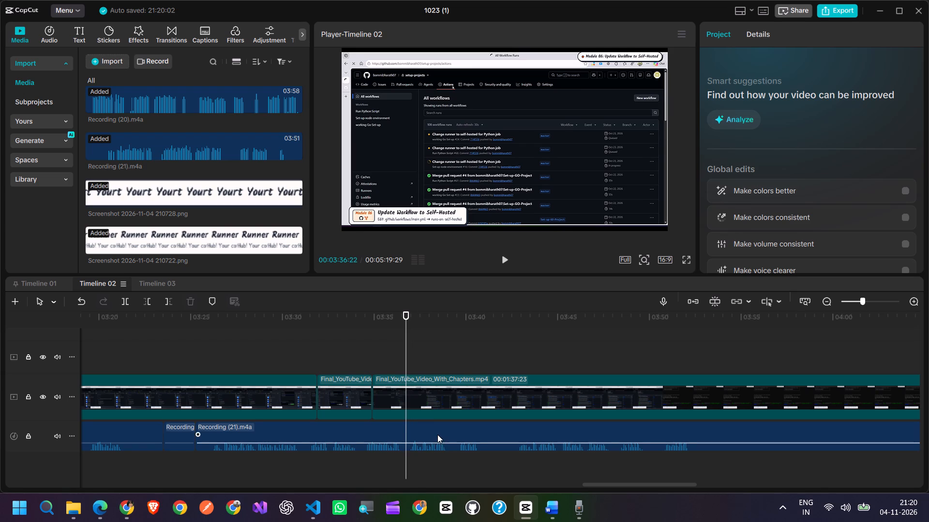
click(437, 435)
click(129, 304)
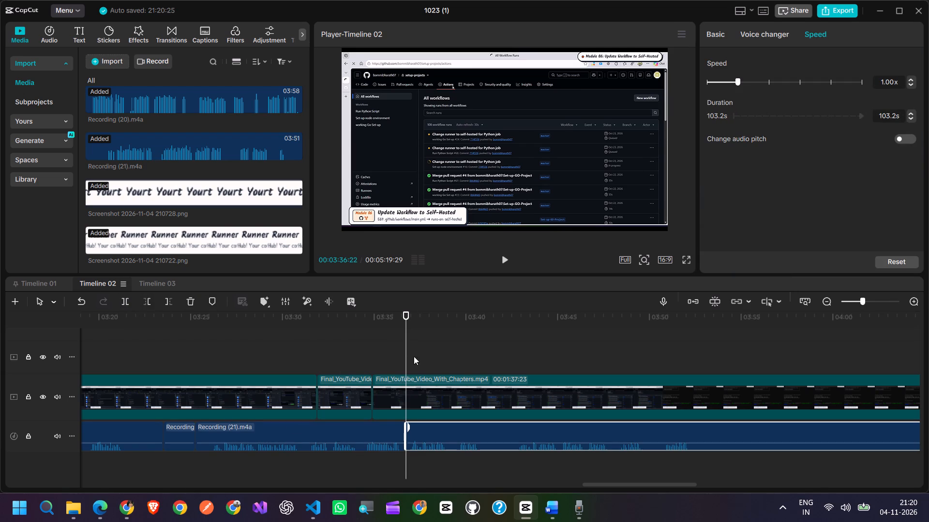
Split the narration again at 00:03:42:10, delete the section between the two splits, and close the gap.
drag(404, 353, 509, 366)
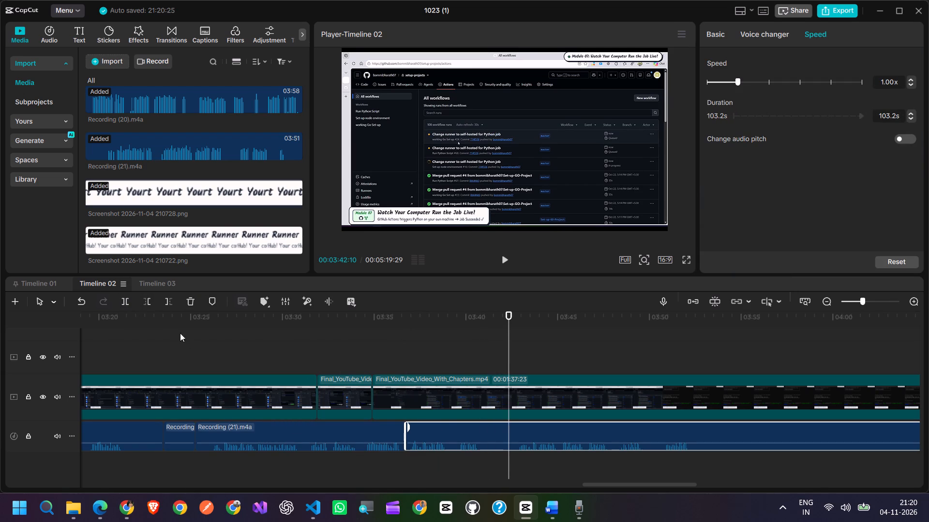
click(121, 298)
click(473, 436)
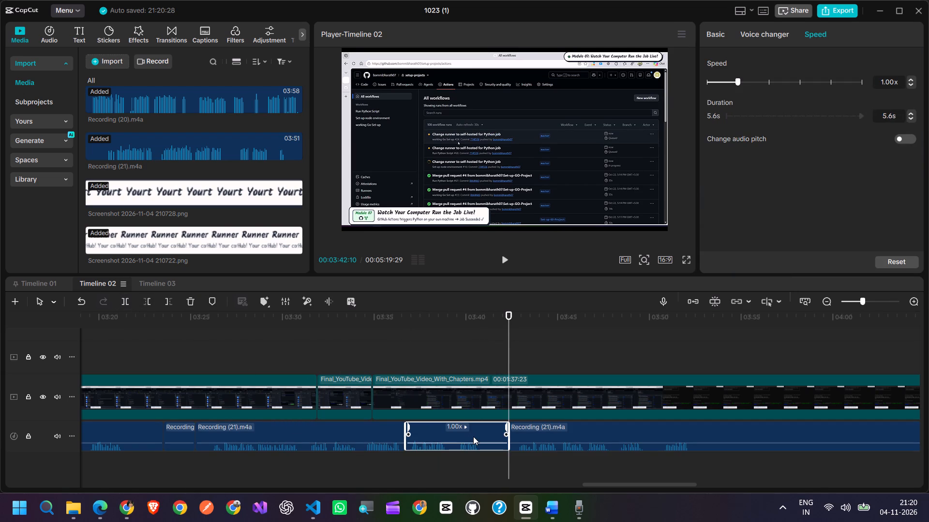
key(BackSpace)
right_click(473, 436)
click(521, 411)
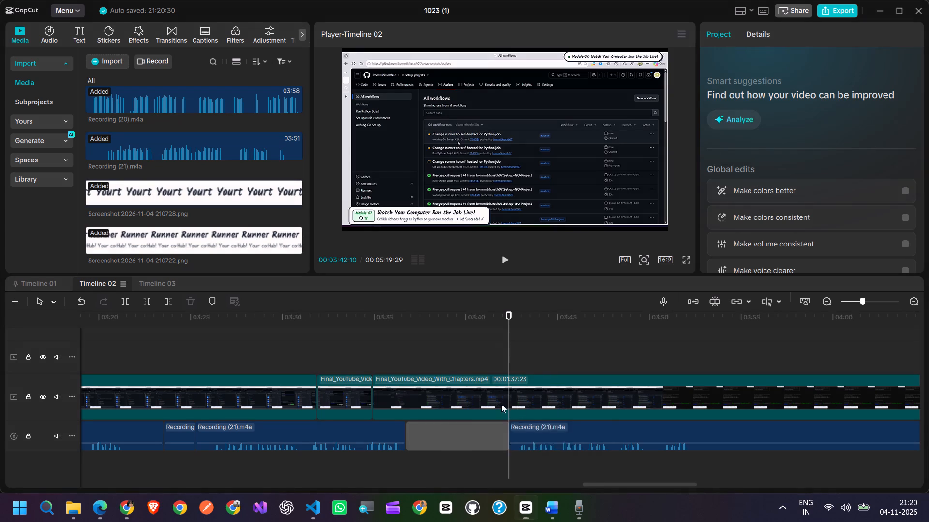
Play the joined narration to find the next pause and split the Recording (21).m4a audio at 00:03:40:27.
click(380, 353)
click(506, 261)
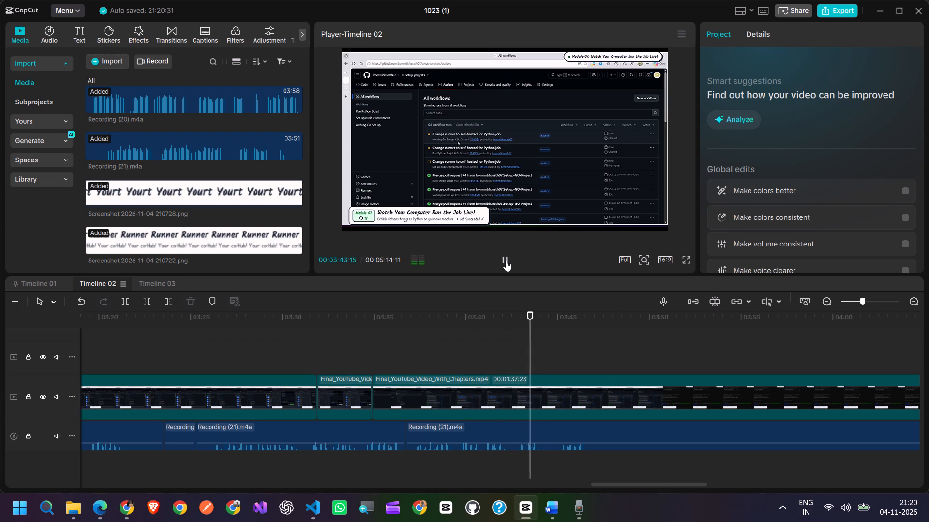
click(506, 262)
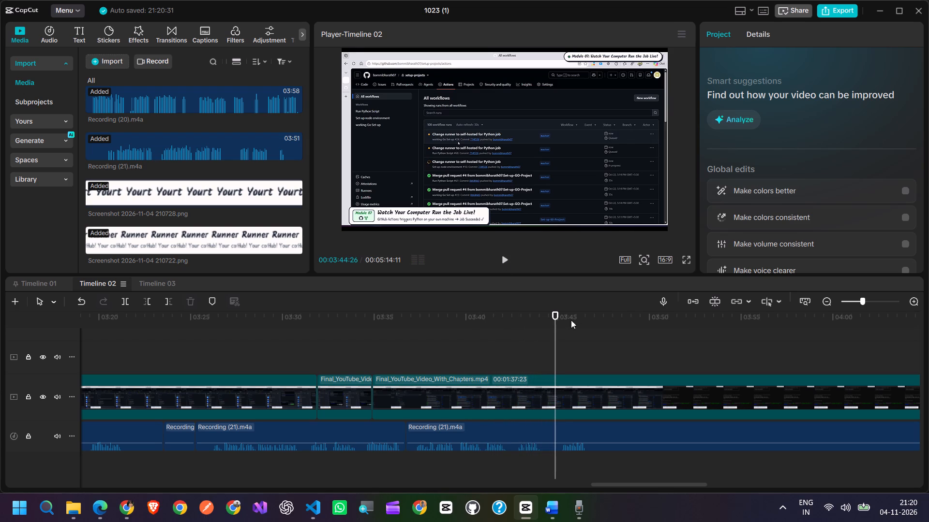
drag(554, 321, 446, 362)
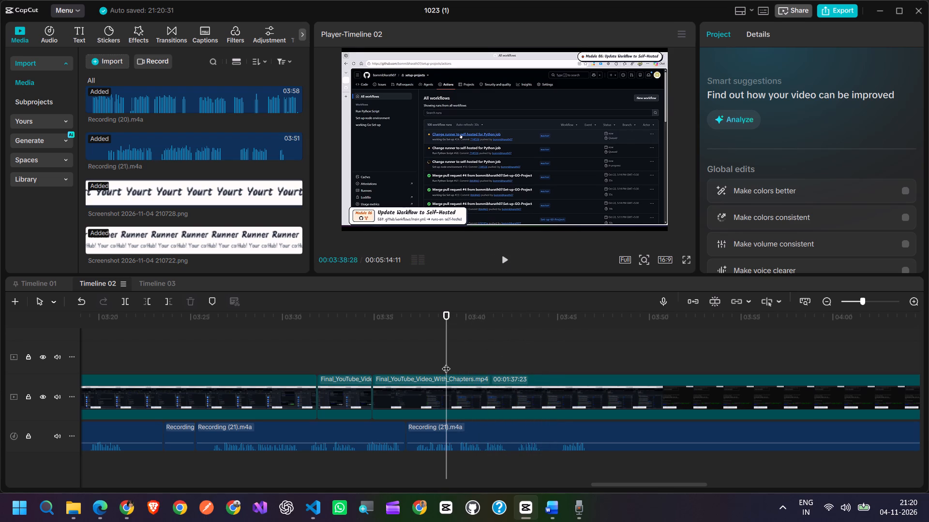
click(502, 258)
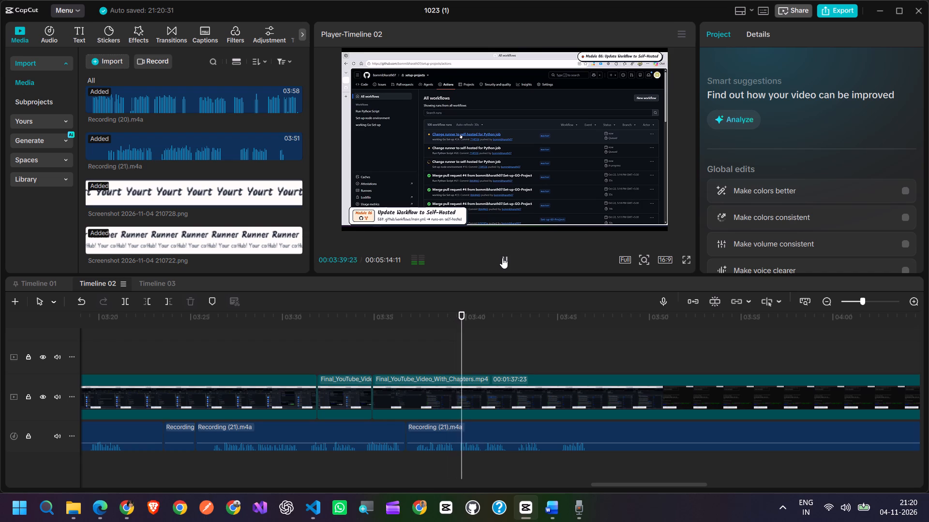
click(502, 258)
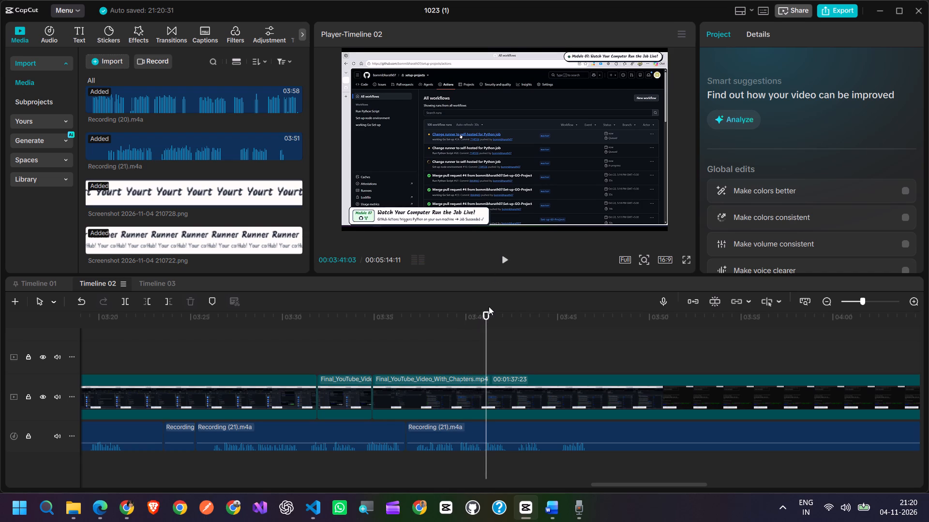
click(486, 313)
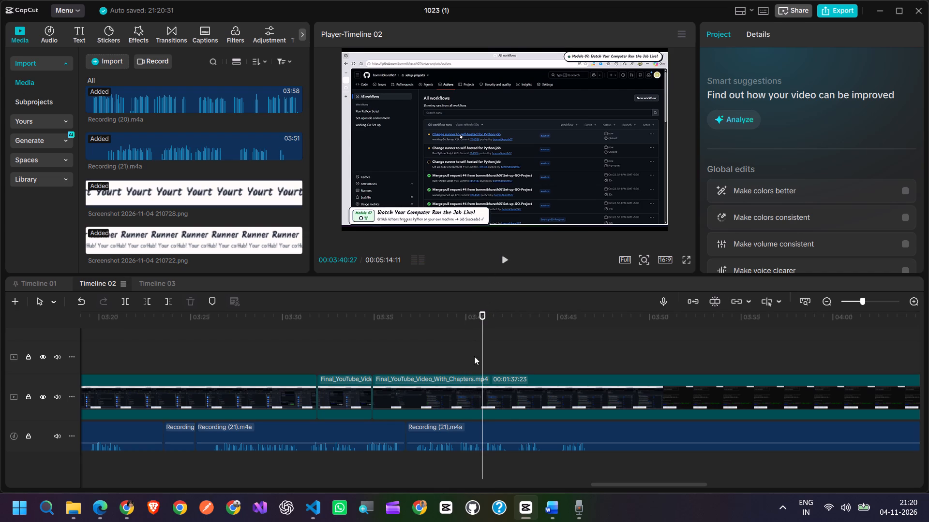
click(510, 427)
click(121, 302)
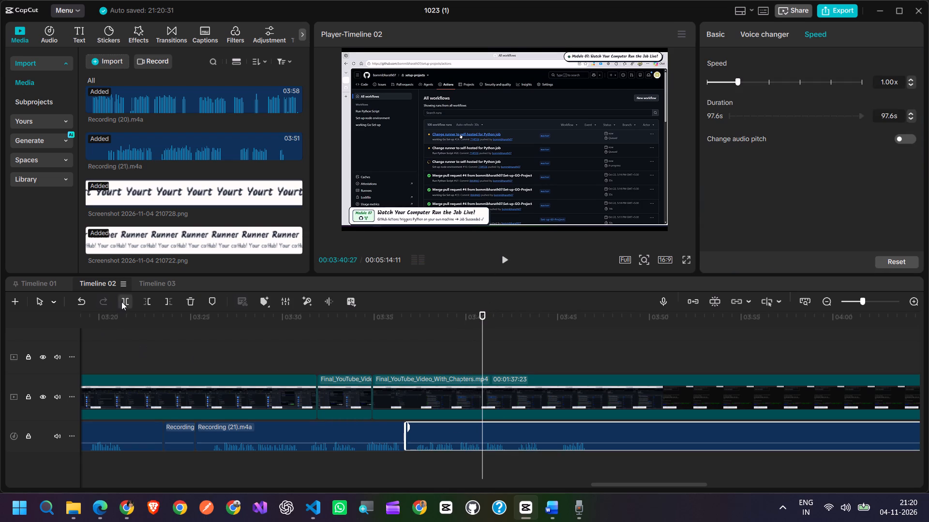
Find where the narration resumes, trim the start of the last Recording (21).m4a clip to 00:03:42:18, and close the gap before it.
drag(486, 349, 513, 350)
click(508, 257)
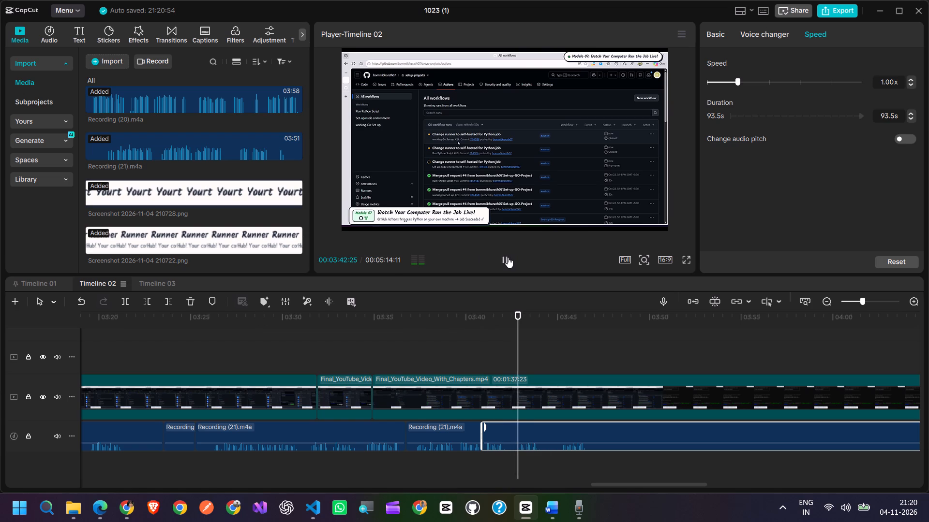
click(508, 257)
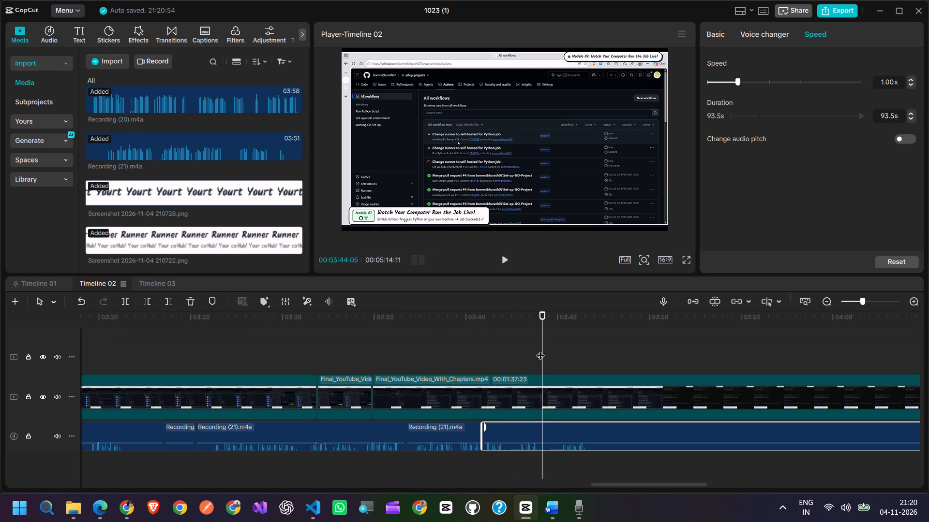
drag(540, 349, 513, 361)
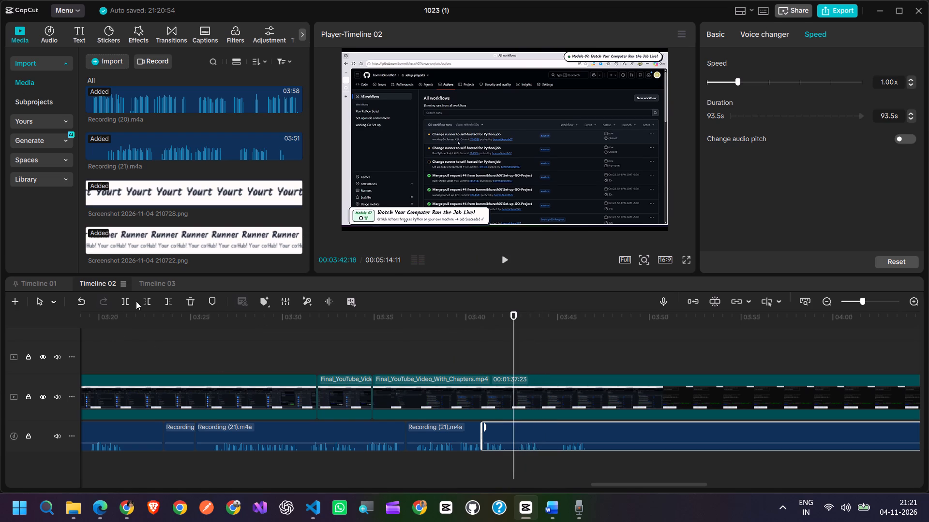
click(145, 301)
right_click(494, 438)
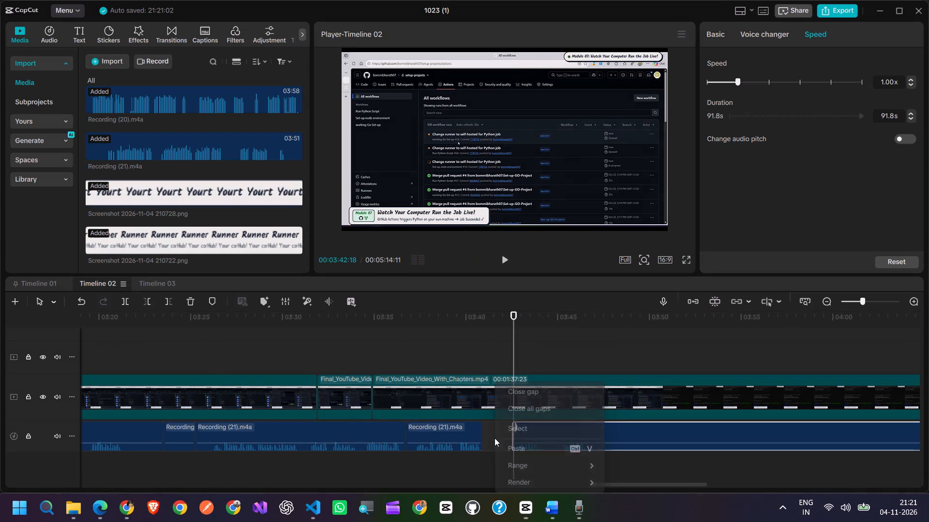
click(531, 410)
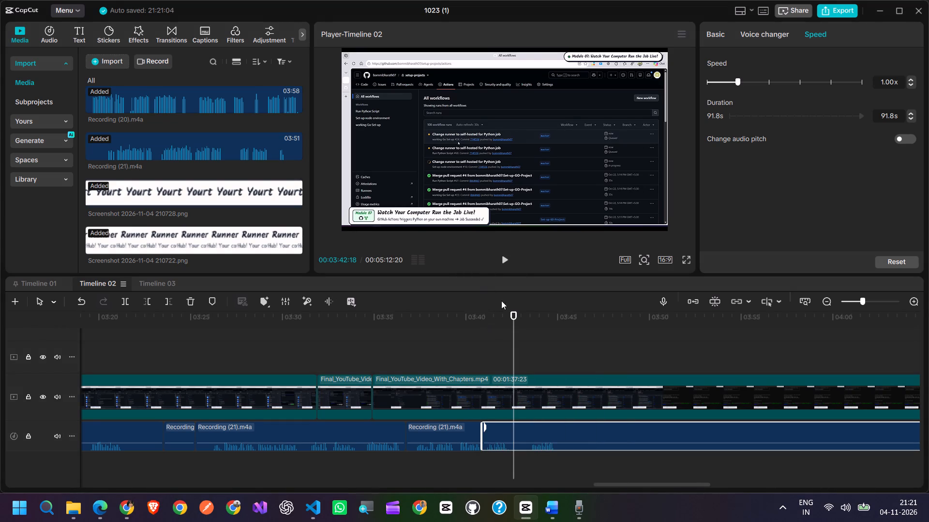
Play the joined narration into the terminal footage around 00:03:53 and compare it with the preceding Actions page.
click(505, 259)
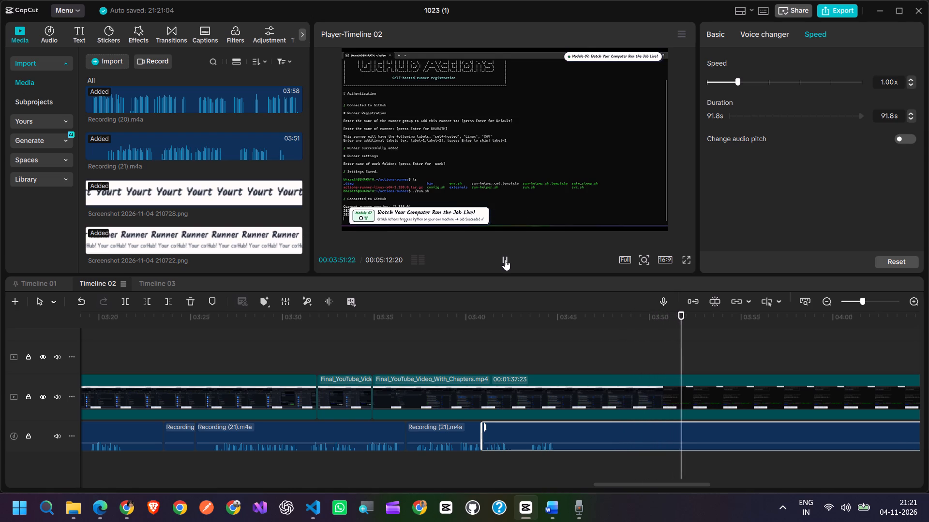
click(505, 260)
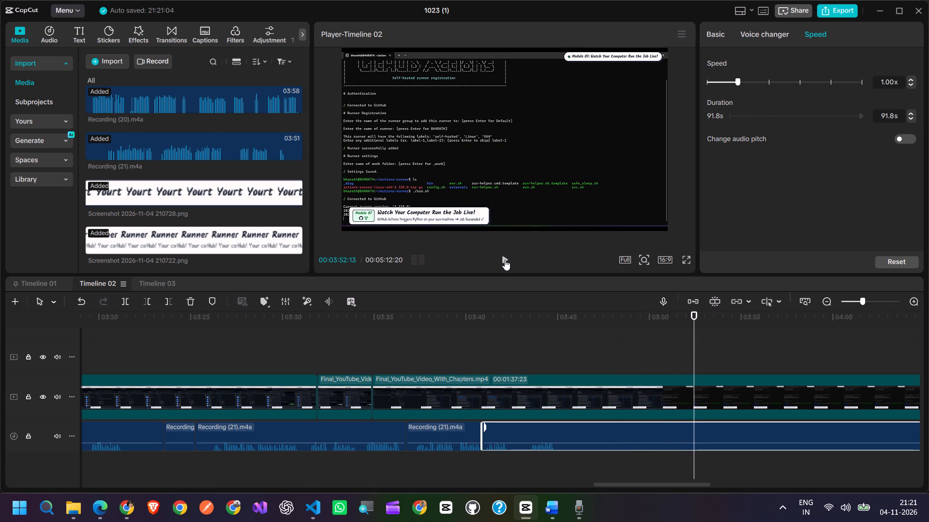
click(505, 260)
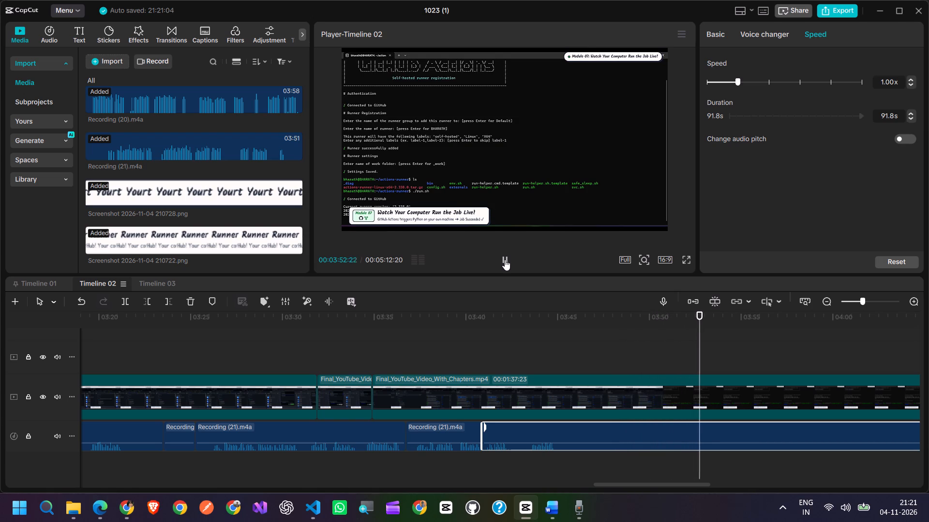
click(505, 260)
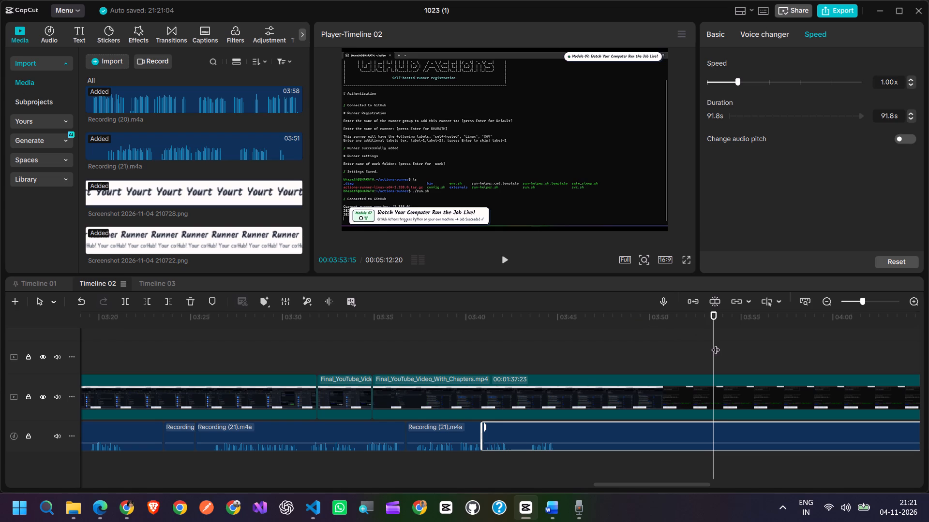
drag(715, 344, 631, 345)
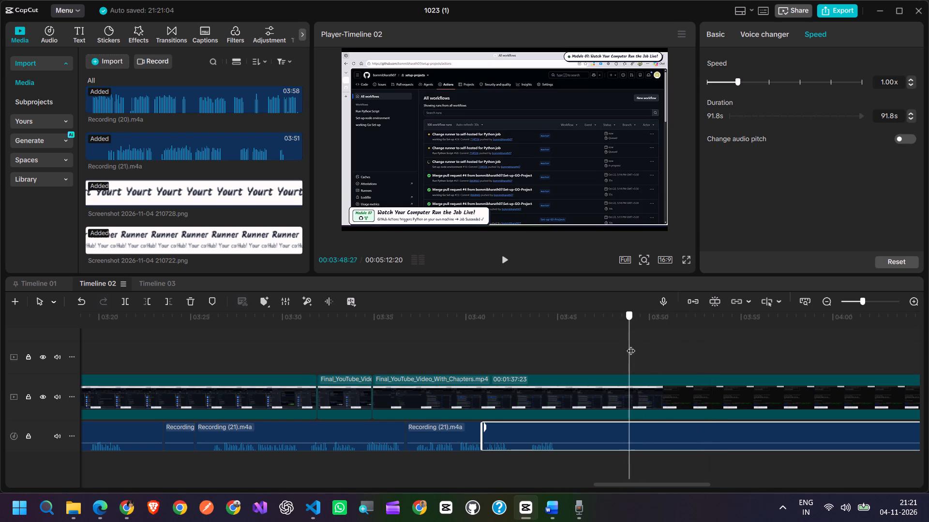
drag(631, 345, 710, 344)
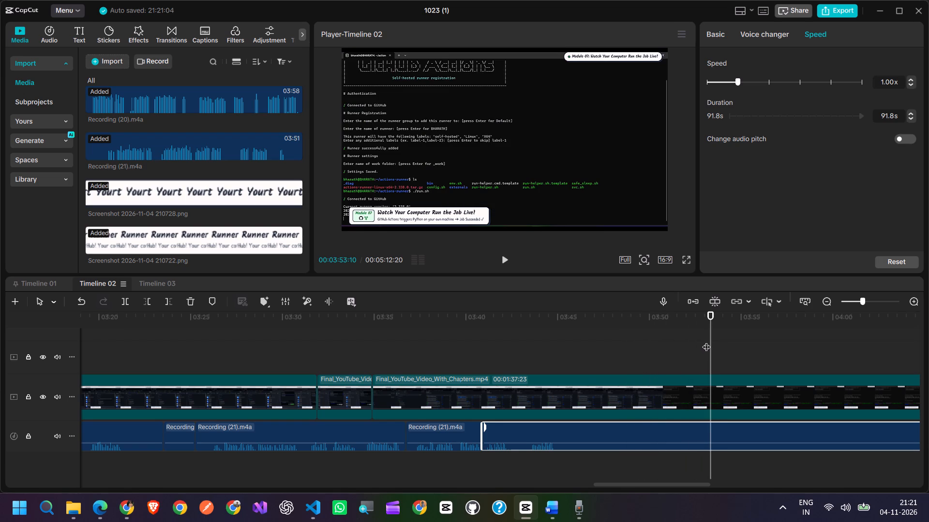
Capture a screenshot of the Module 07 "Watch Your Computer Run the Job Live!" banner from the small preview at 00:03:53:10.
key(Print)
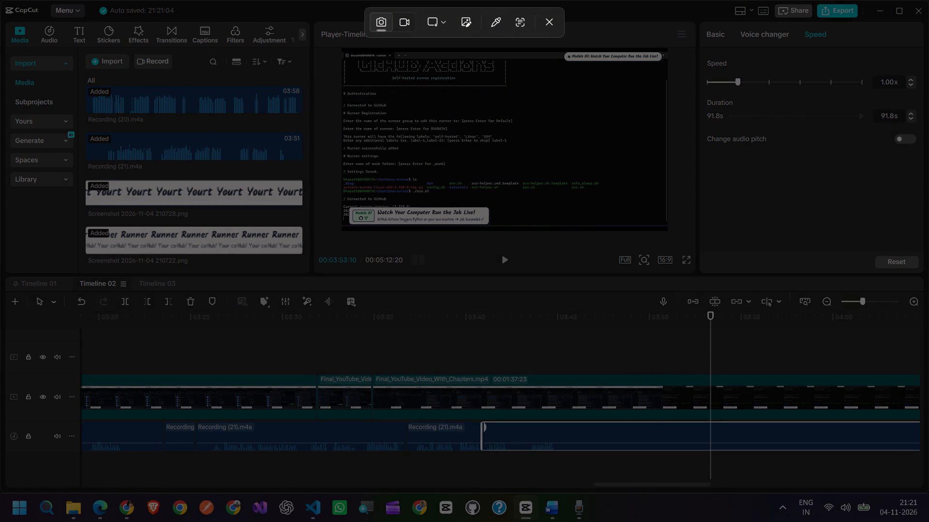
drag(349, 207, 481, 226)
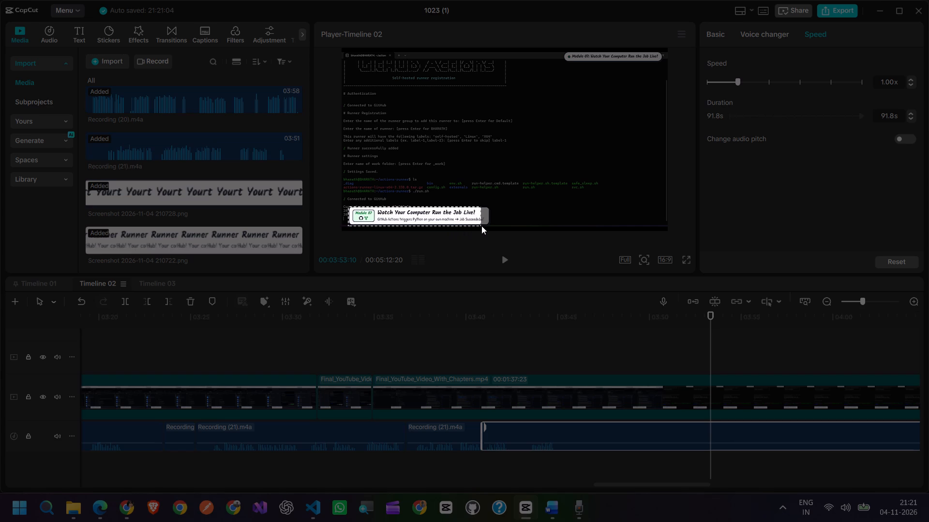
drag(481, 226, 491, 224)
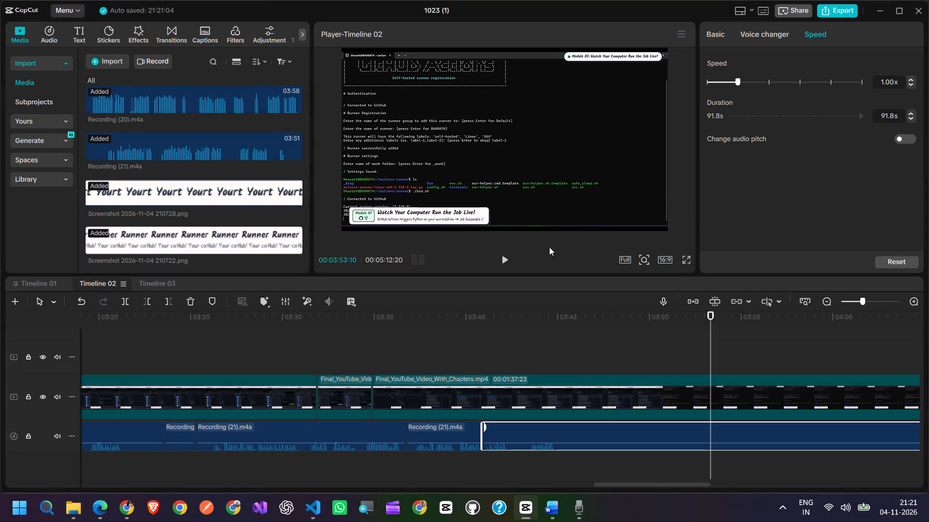
Enlarge the preview to full screen, capture the whole Module 07 "Watch Your Computer Run the Job Live!" banner, and return to the timeline.
click(687, 261)
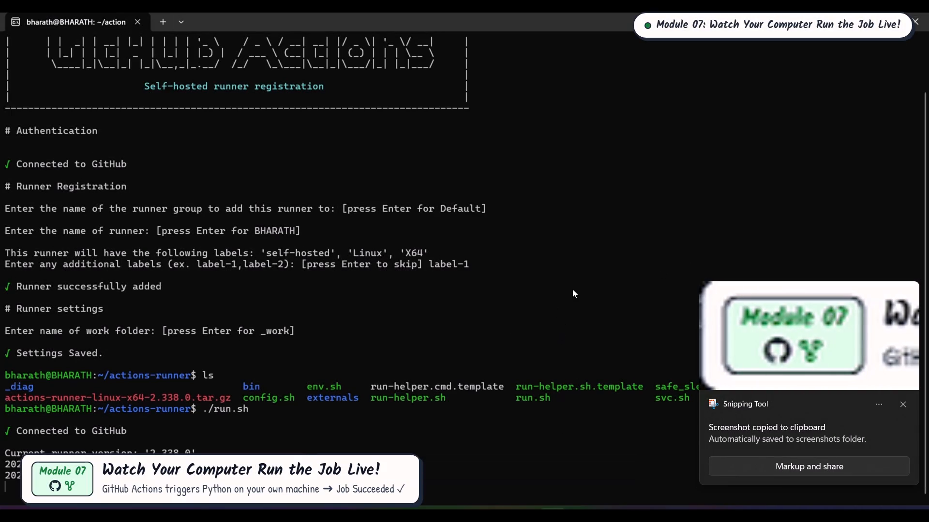
key(Print)
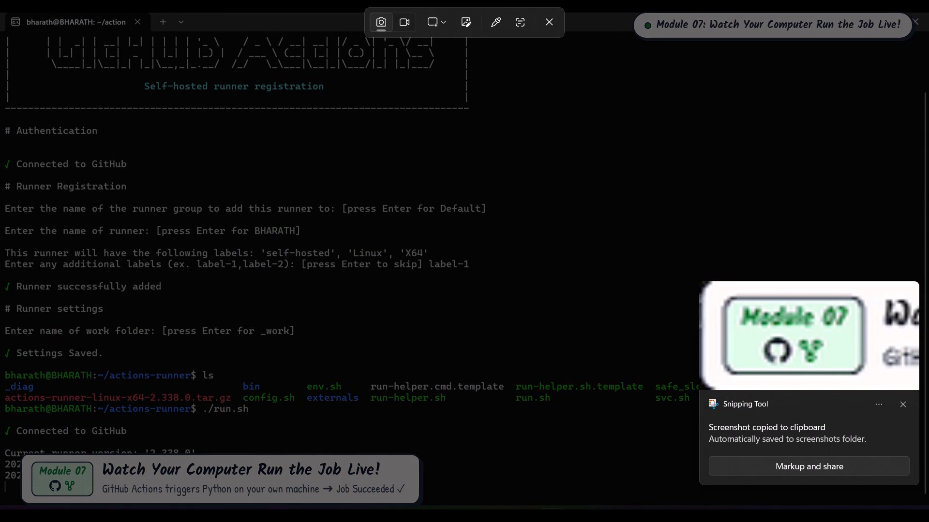
drag(21, 455, 405, 497)
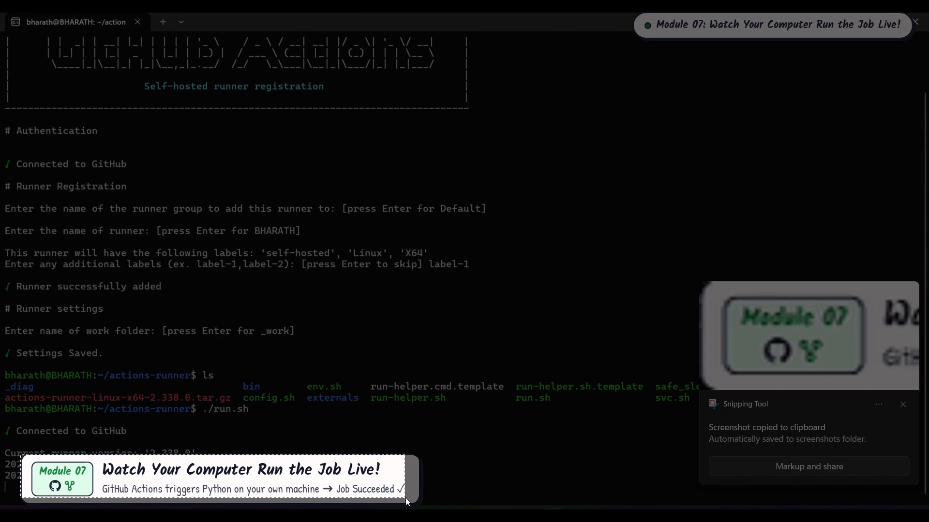
drag(405, 497, 420, 505)
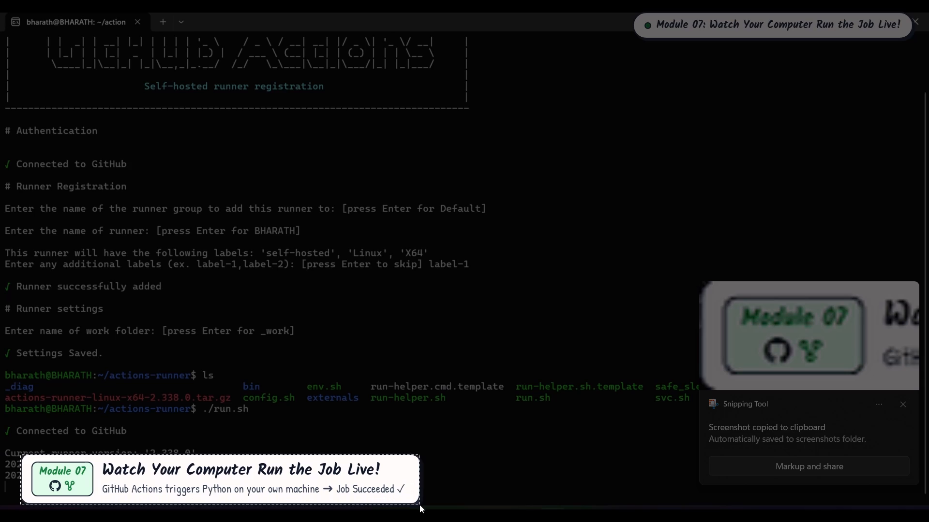
drag(420, 505, 420, 503)
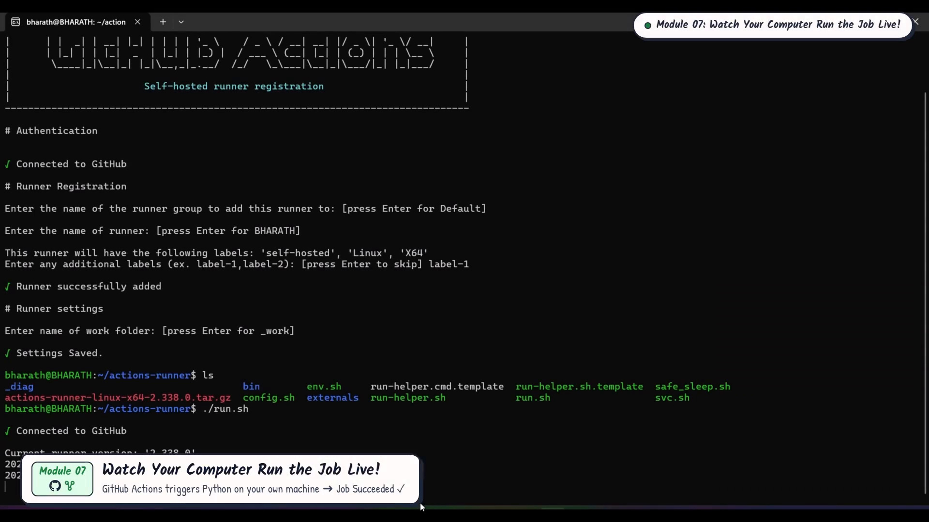
key(Escape)
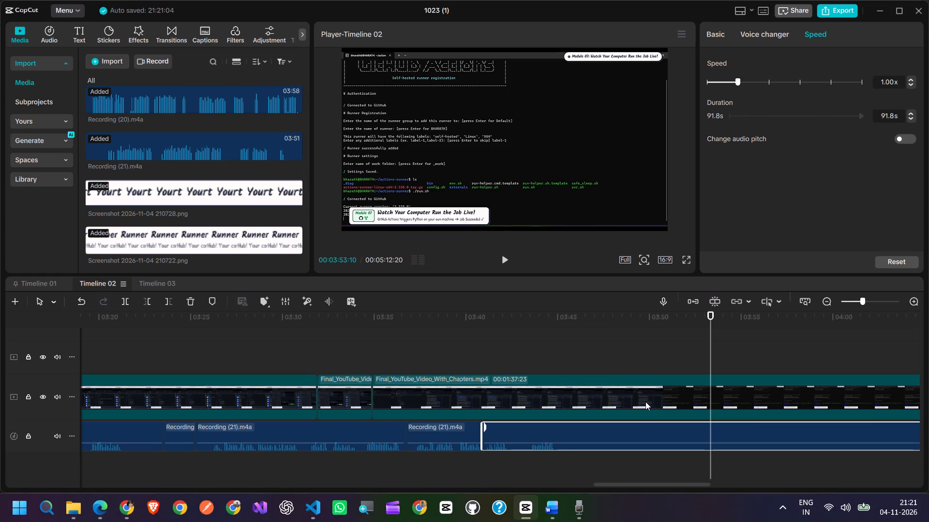
Play up to the change from the Actions page to the terminal and split the video clip just before it, at 00:03:49:06.
click(494, 346)
click(506, 255)
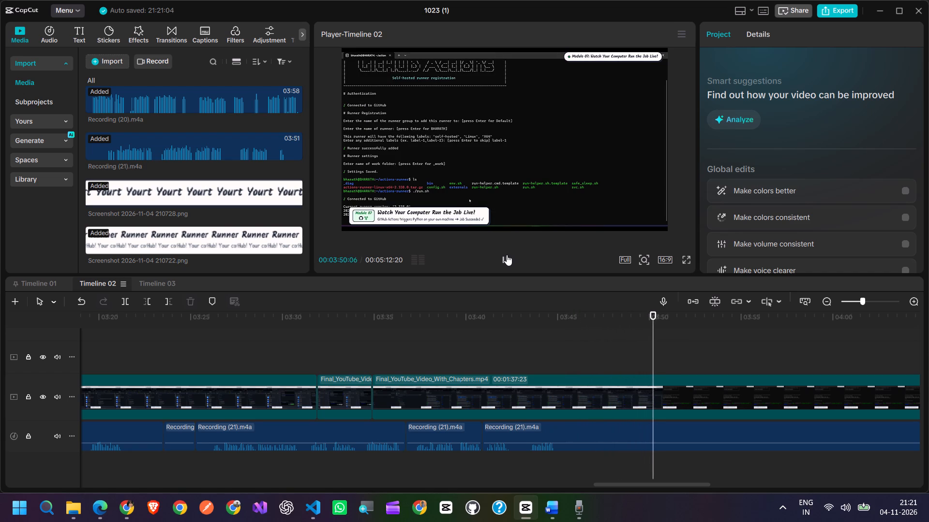
click(507, 255)
drag(659, 351, 651, 353)
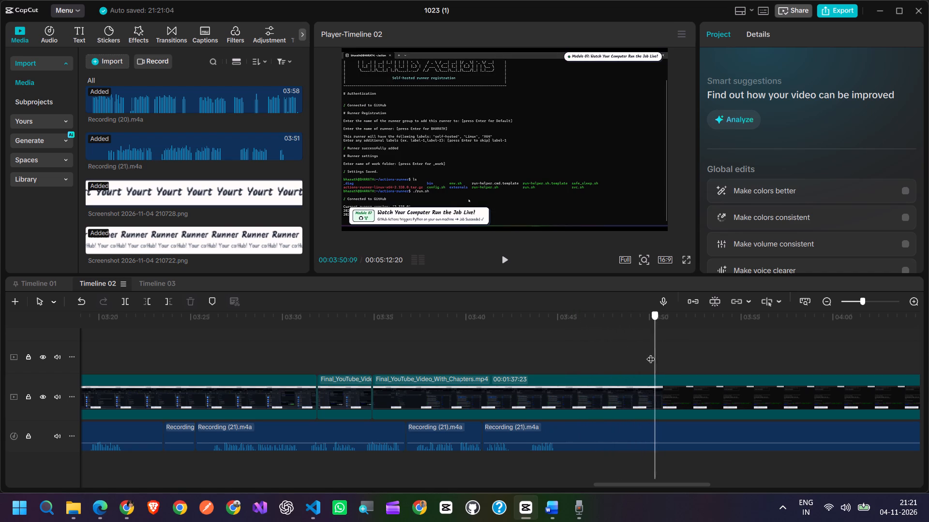
drag(651, 353, 635, 358)
click(130, 301)
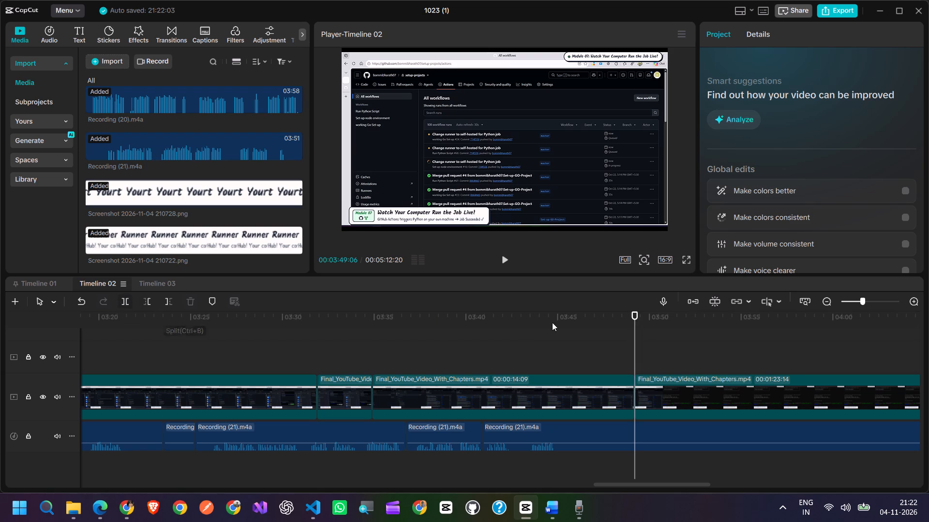
Review the terminal footage after the split and listen for where the narration resumes beyond the long silence.
click(506, 260)
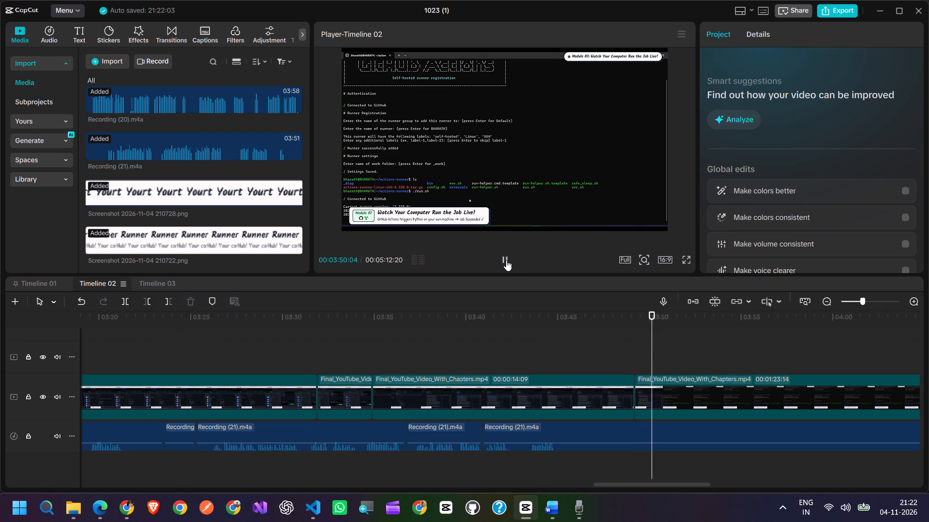
drag(684, 347, 736, 354)
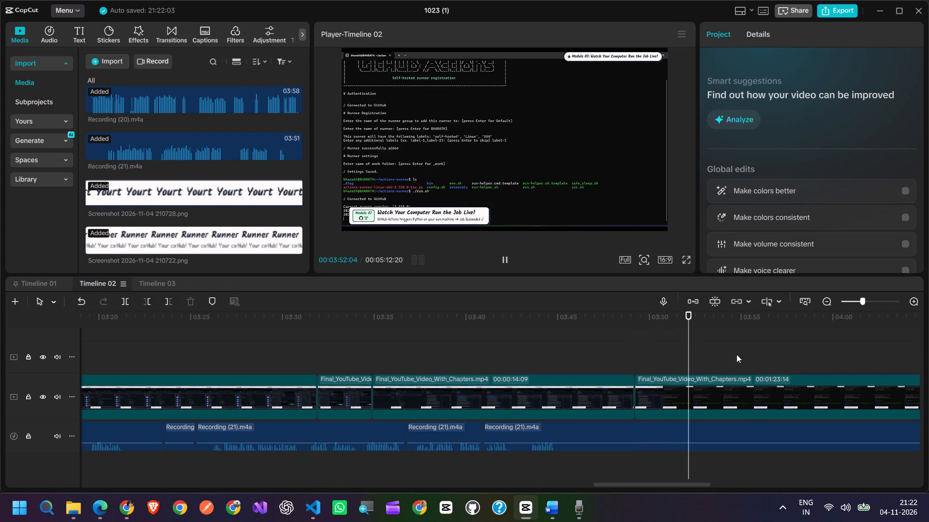
drag(736, 354, 865, 353)
drag(716, 342, 764, 345)
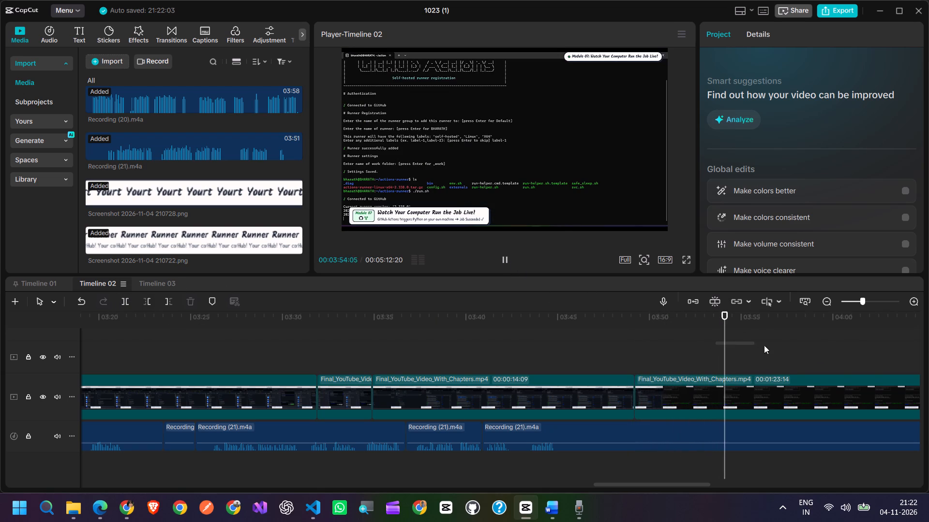
drag(764, 345, 774, 345)
drag(749, 320, 923, 319)
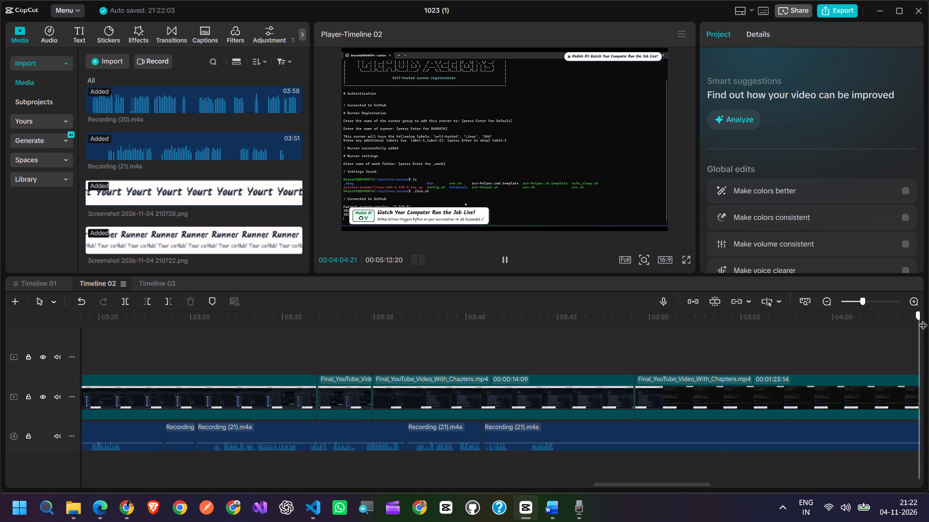
drag(923, 319, 684, 328)
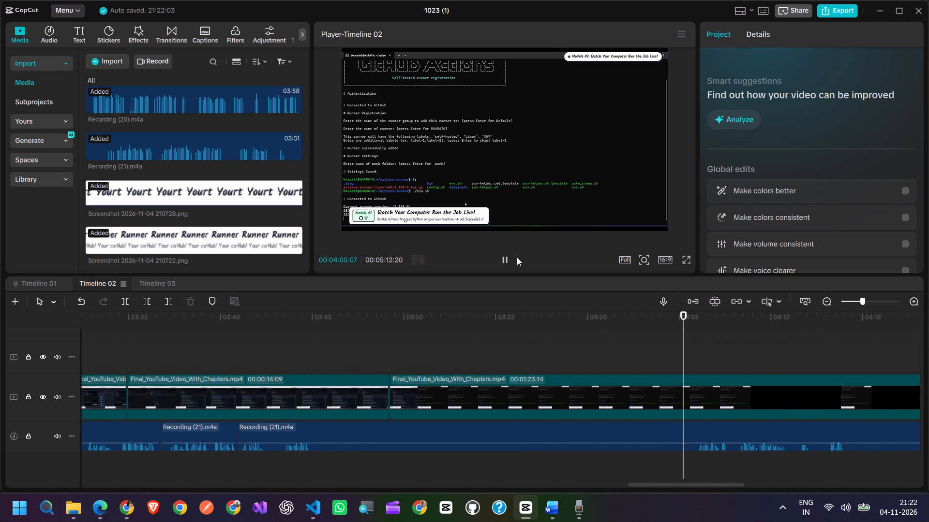
click(504, 259)
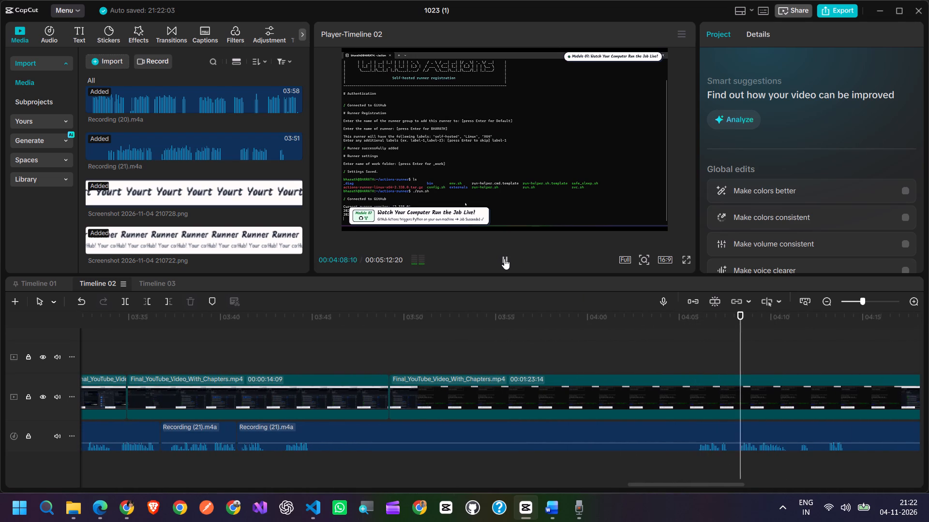
click(504, 259)
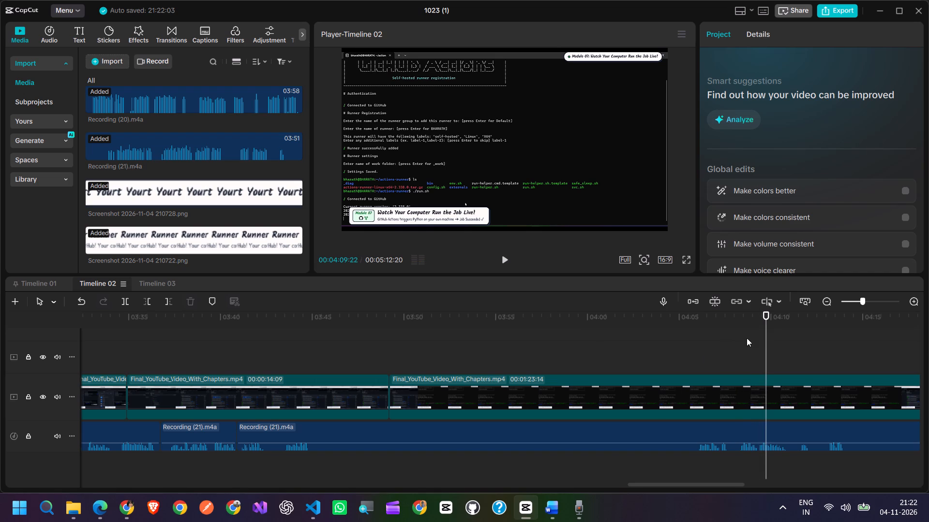
Replay the short narration phrase before the long silence and split the Recording (21).m4a audio at its end, at 00:03:45:03.
drag(766, 341, 271, 361)
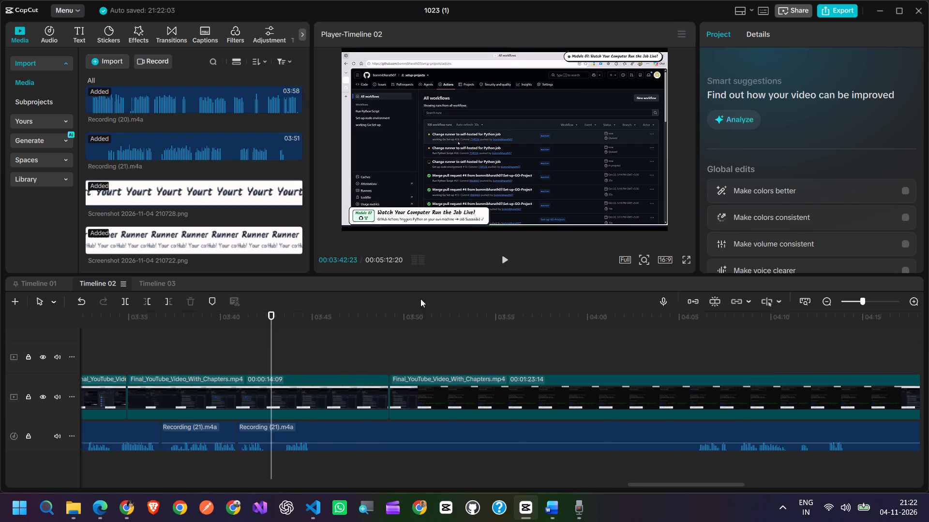
click(504, 257)
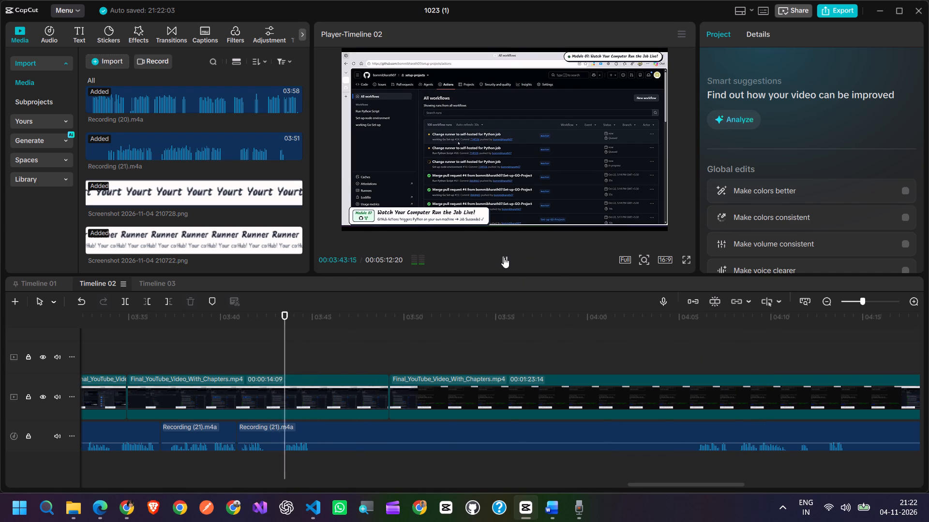
click(504, 257)
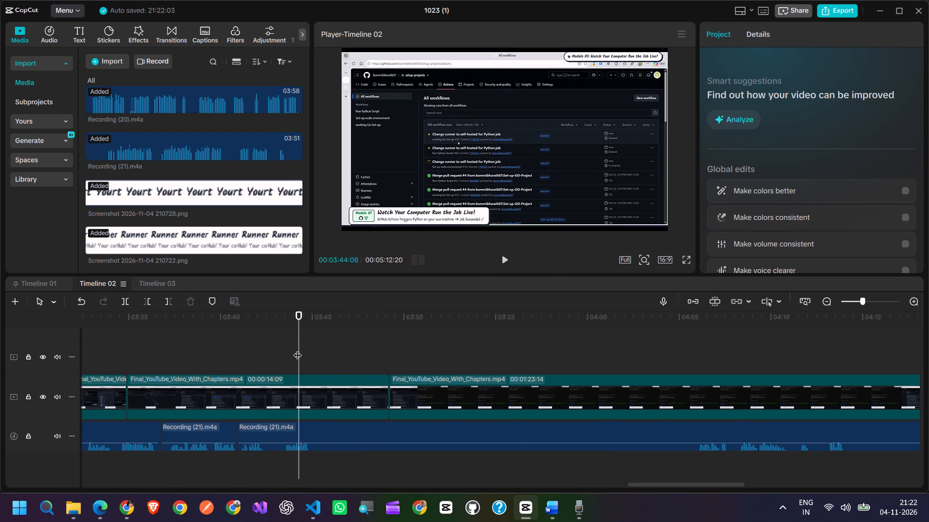
drag(298, 349, 314, 350)
click(351, 428)
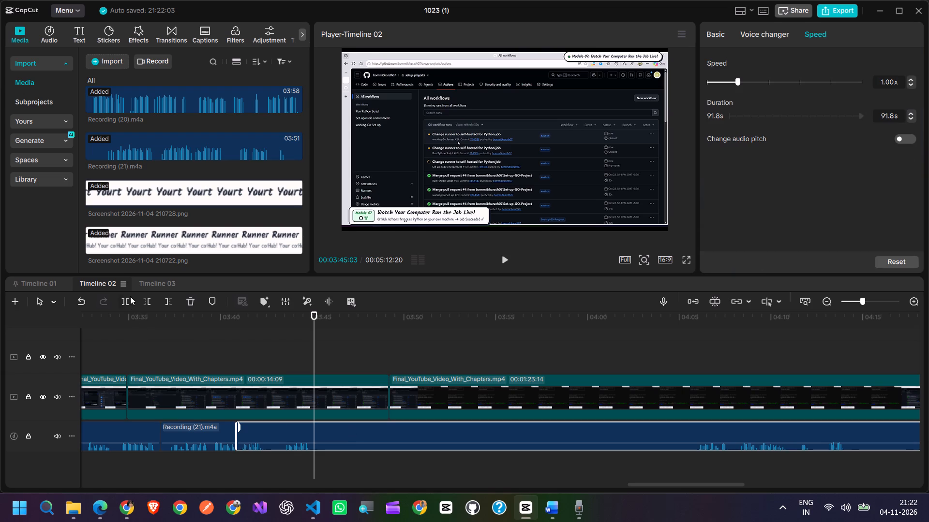
click(126, 299)
Listen to the narration that resumes after the long silence and split the Recording (21).m4a audio at 00:04:08:02.
drag(315, 334, 746, 345)
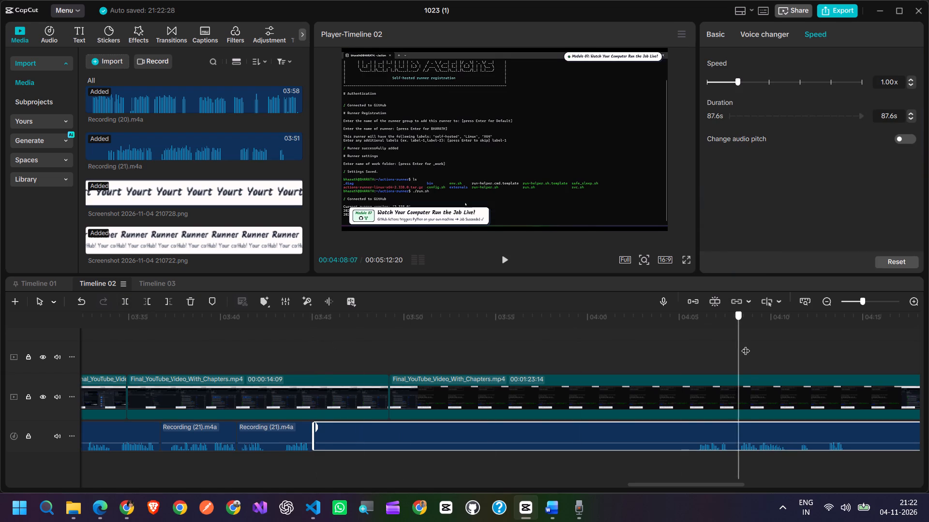
drag(746, 345, 735, 347)
click(509, 263)
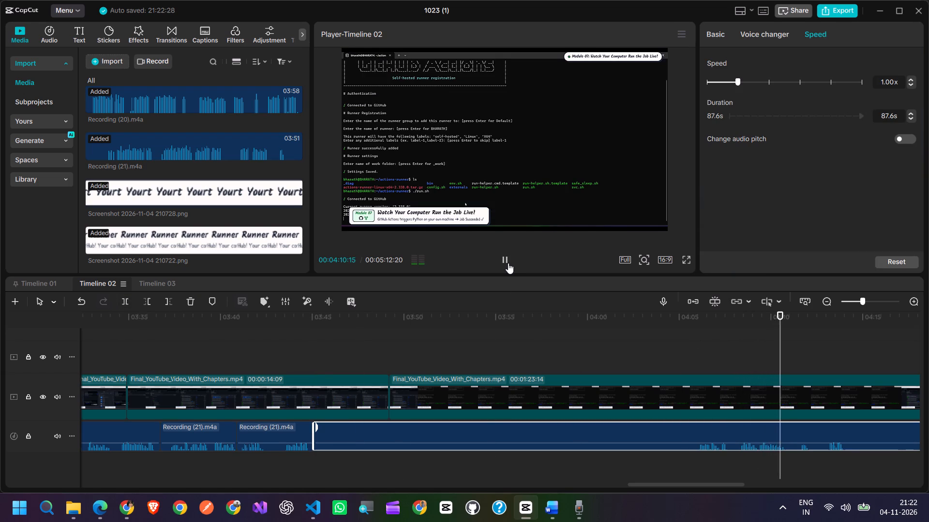
click(508, 263)
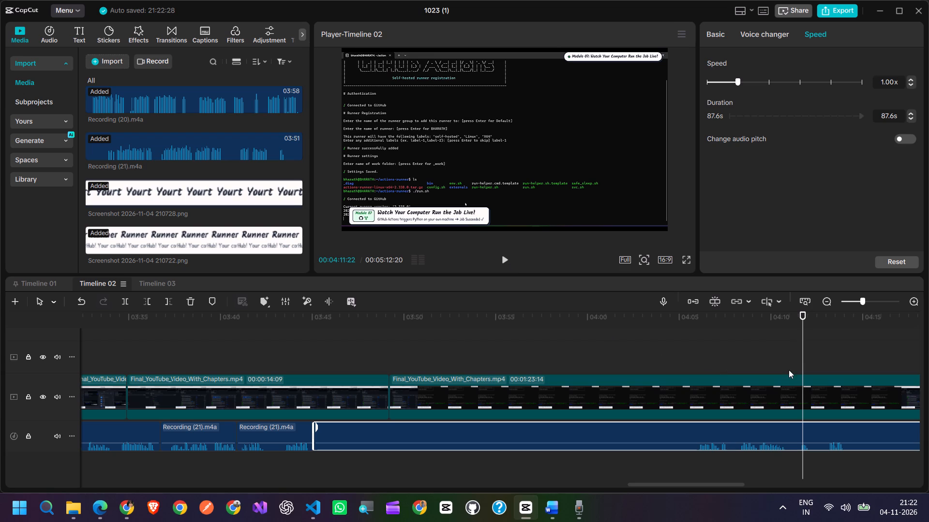
drag(803, 357, 735, 365)
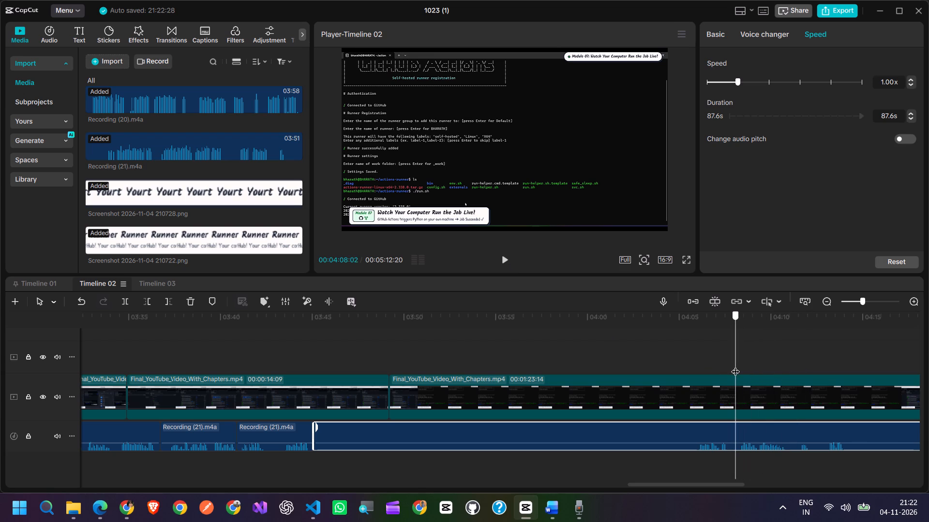
click(125, 300)
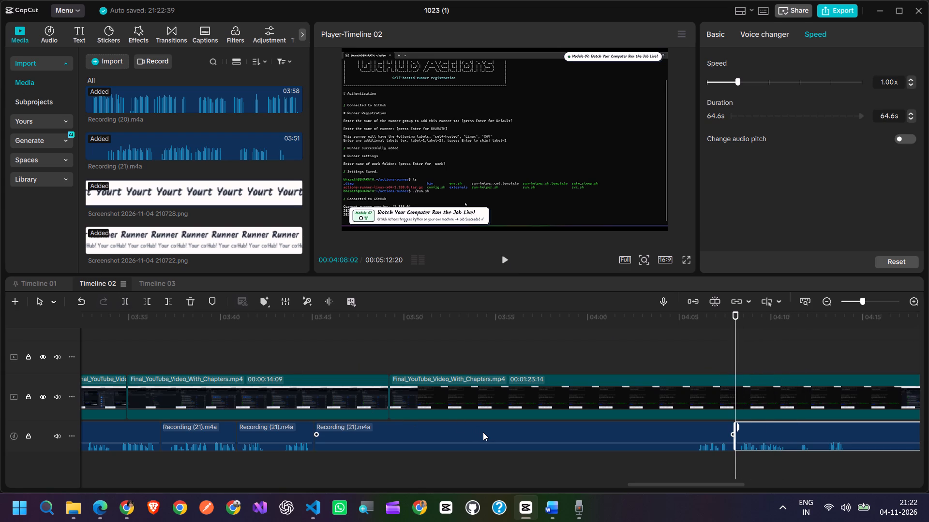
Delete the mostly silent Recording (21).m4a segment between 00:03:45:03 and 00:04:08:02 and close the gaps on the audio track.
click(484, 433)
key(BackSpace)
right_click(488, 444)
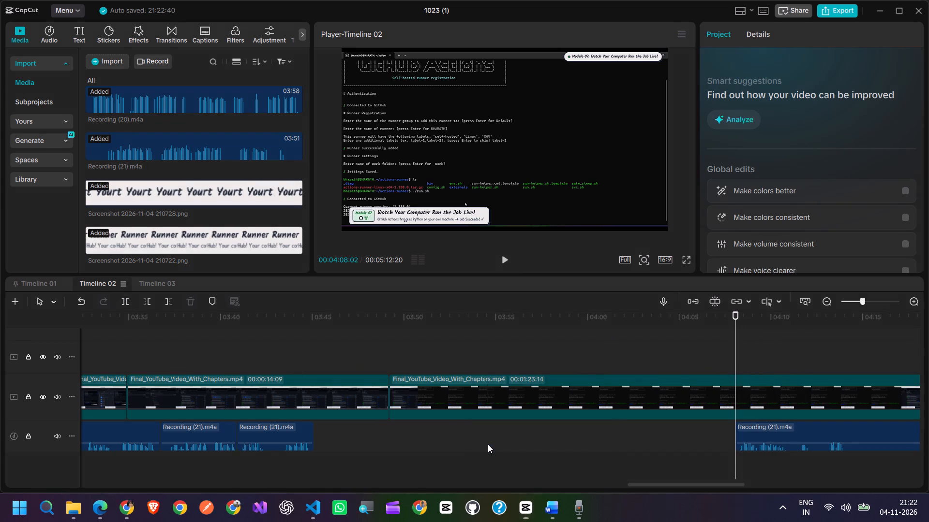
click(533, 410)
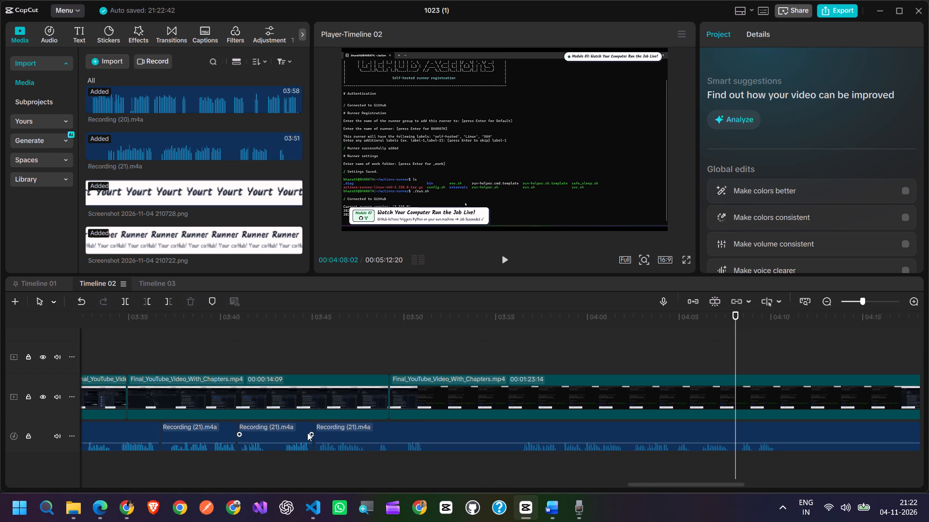
Check the video clips above the new audio join and replay the narration across it from about 00:03:43.
click(434, 399)
click(337, 400)
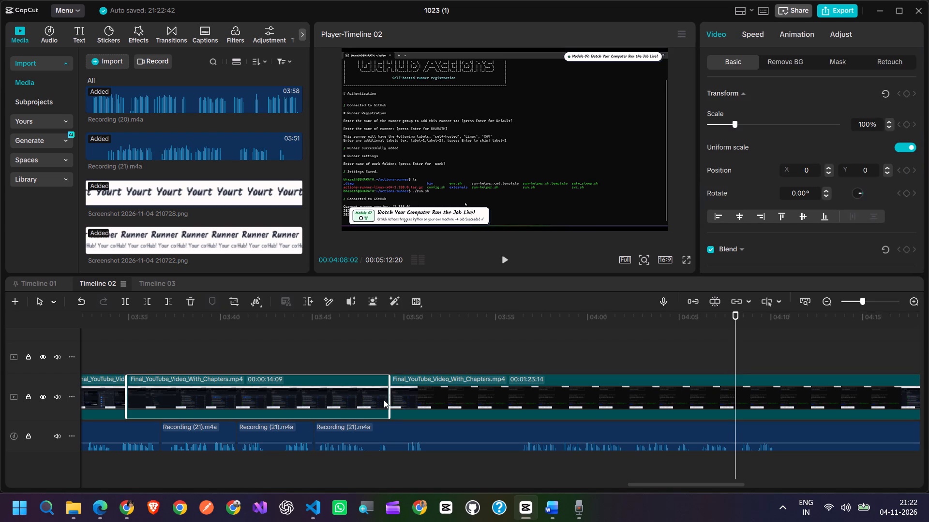
click(442, 399)
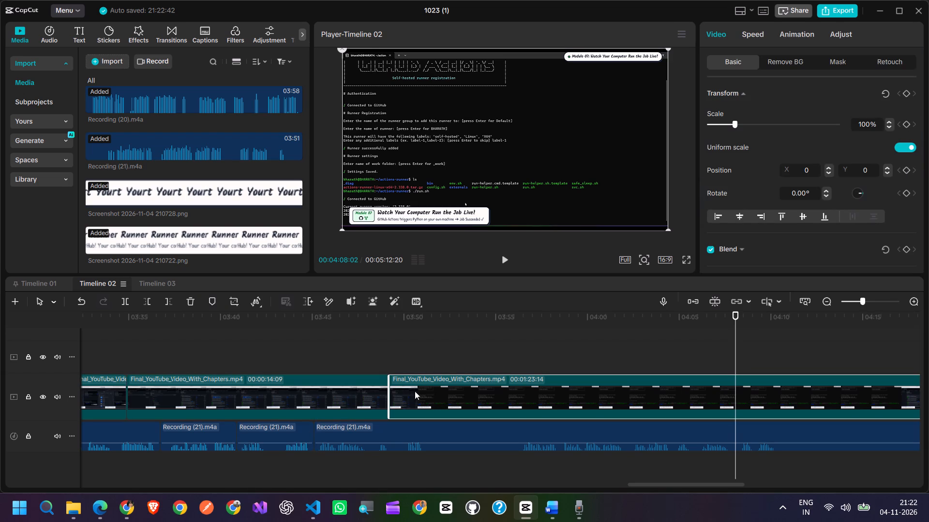
click(353, 398)
click(436, 347)
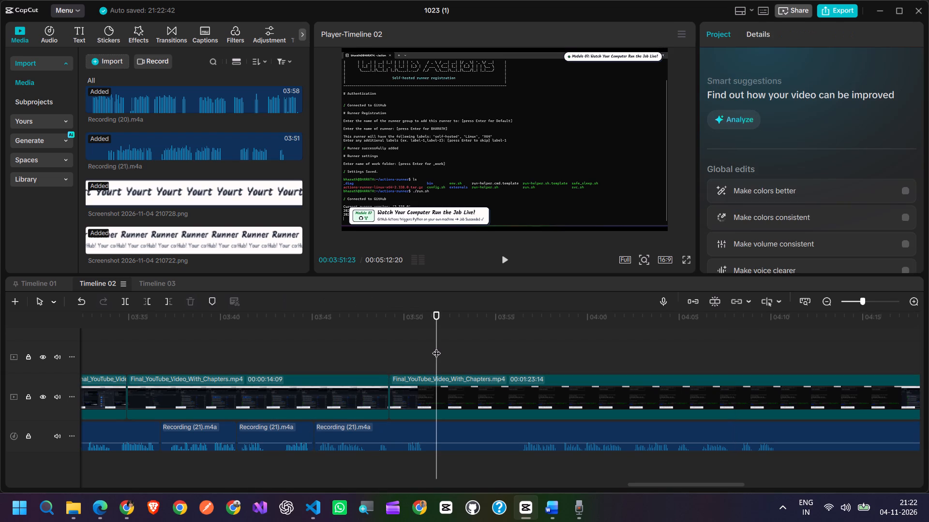
drag(436, 347, 291, 357)
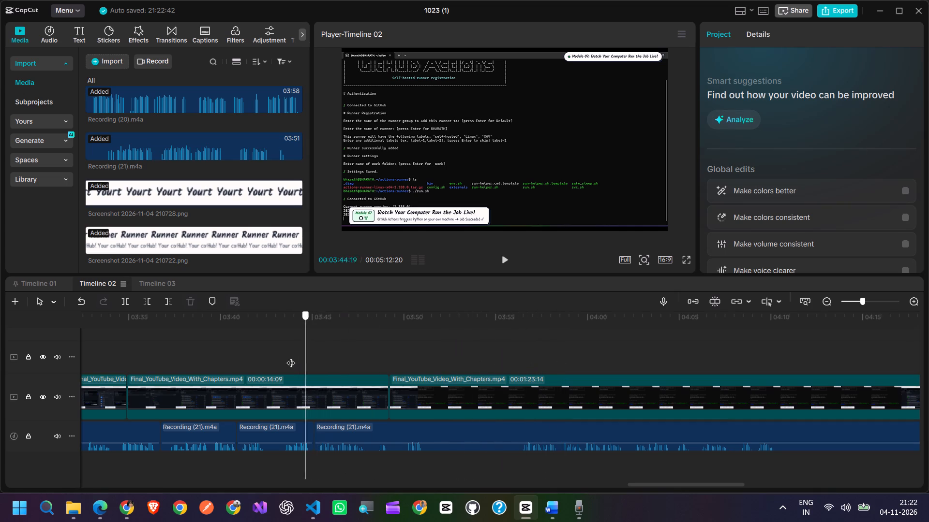
drag(291, 357, 274, 356)
click(502, 262)
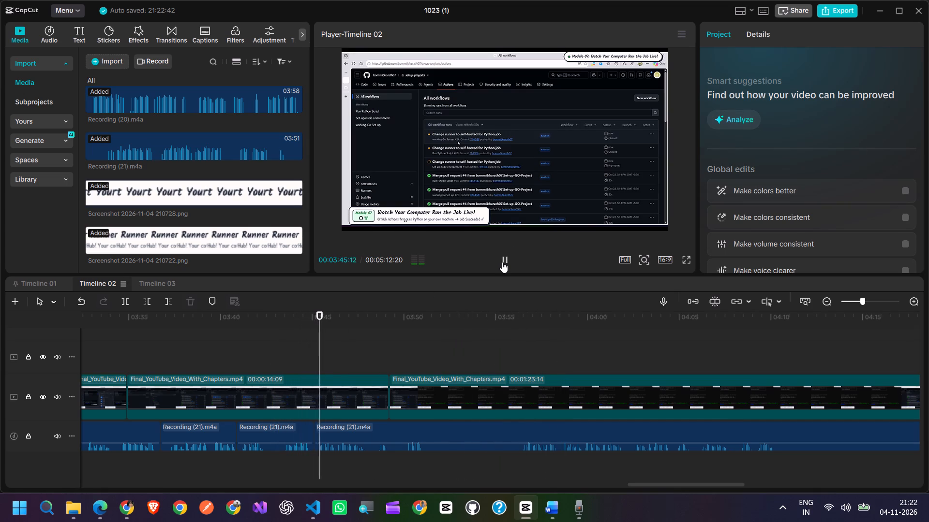
click(502, 262)
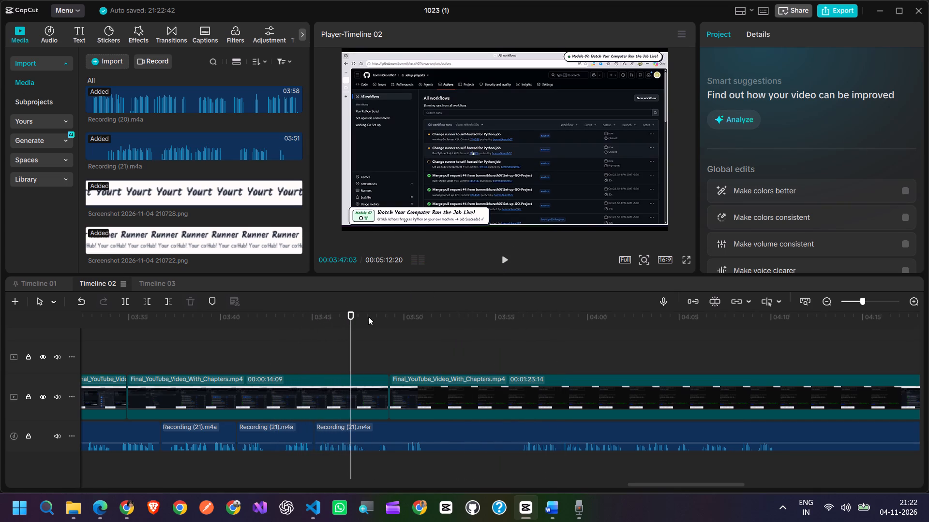
drag(349, 327, 275, 349)
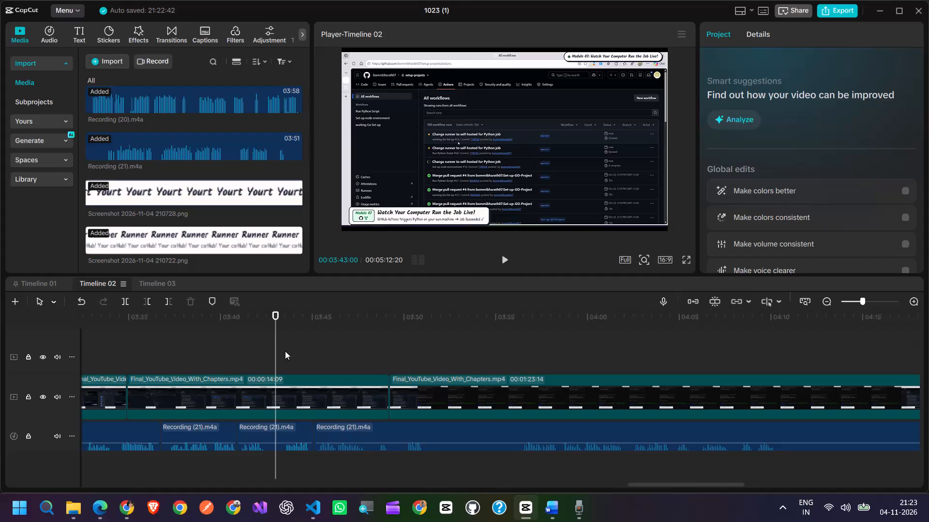
click(505, 260)
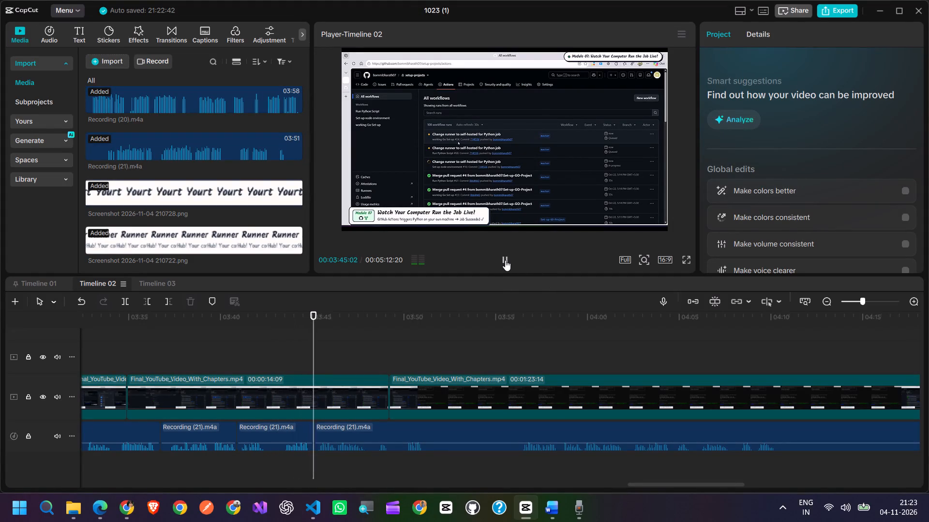
click(505, 260)
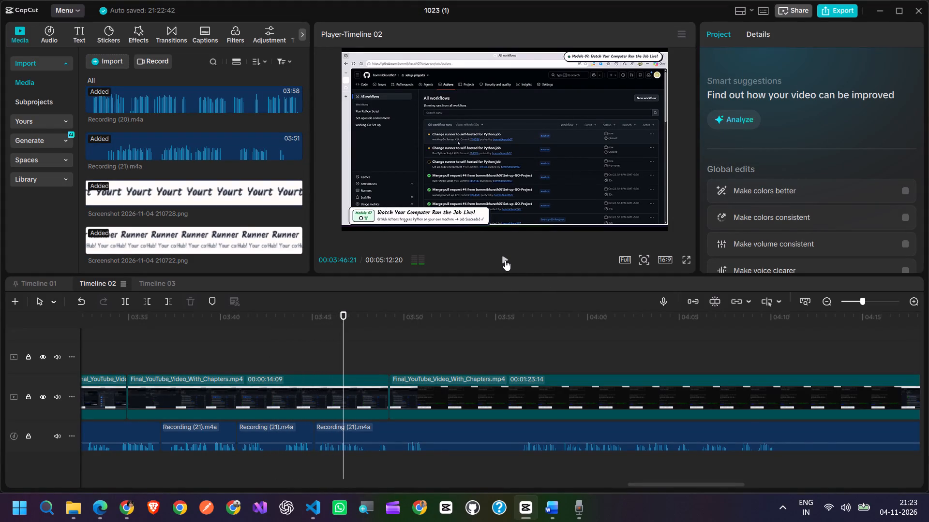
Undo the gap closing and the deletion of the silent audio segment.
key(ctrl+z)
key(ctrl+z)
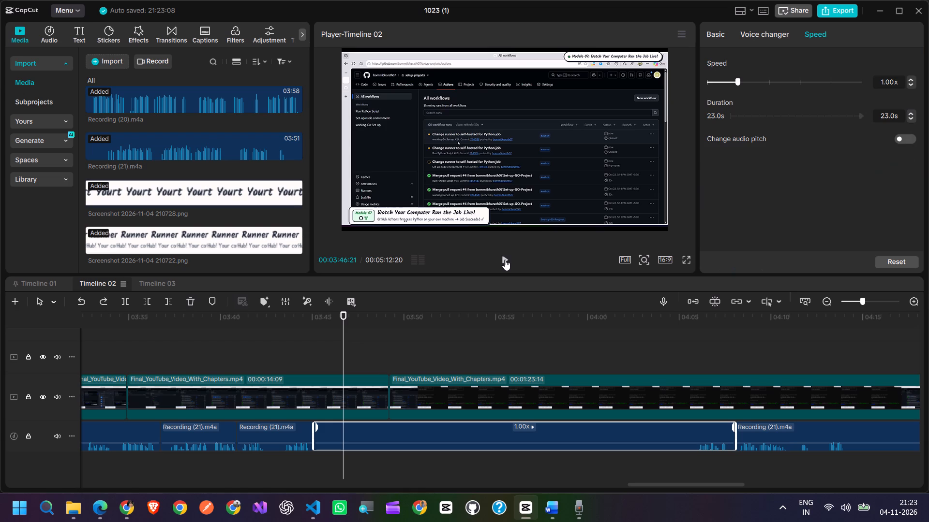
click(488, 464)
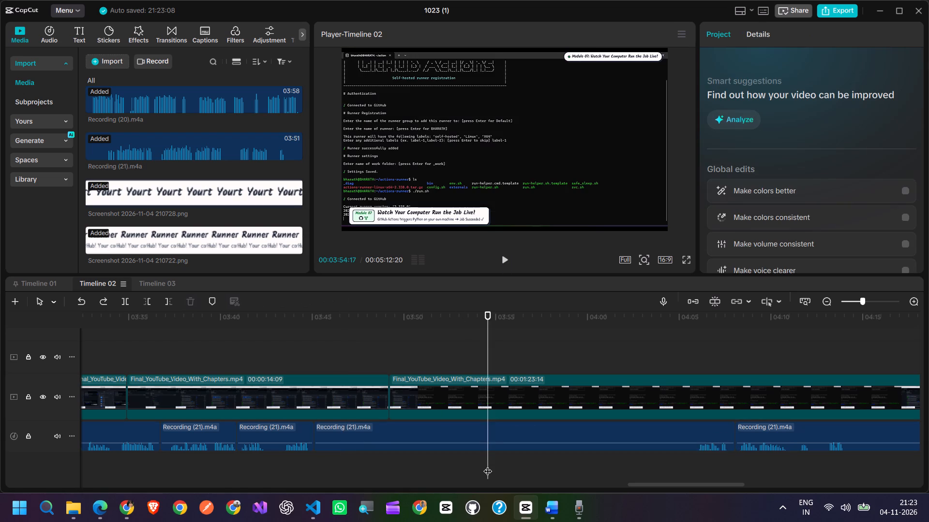
Replay the phrase before the long silence and trim the end of its Recording (21).m4a segment back to 00:03:43:00.
click(188, 357)
click(505, 261)
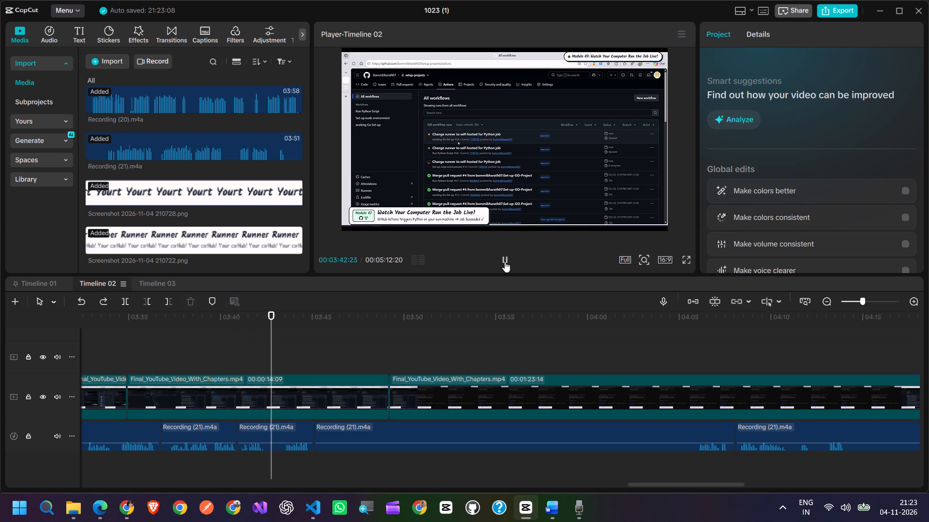
click(505, 261)
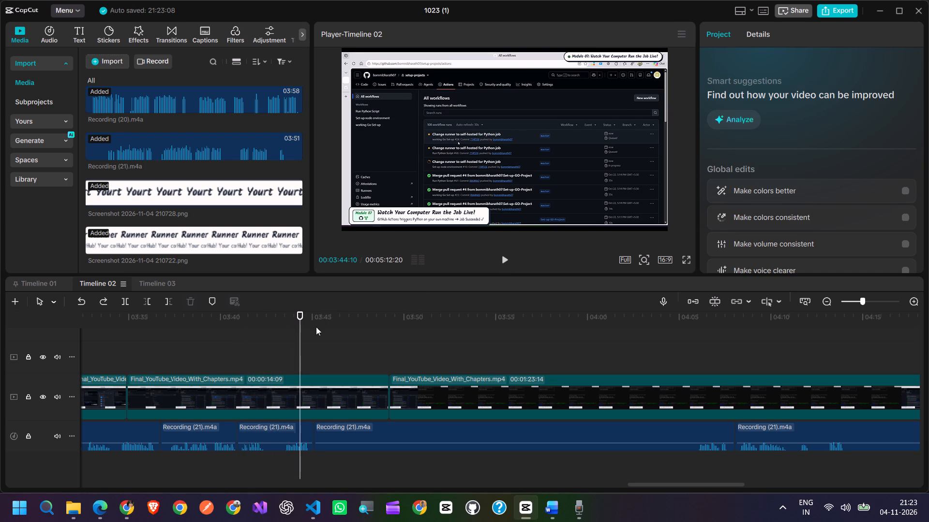
drag(300, 335, 276, 345)
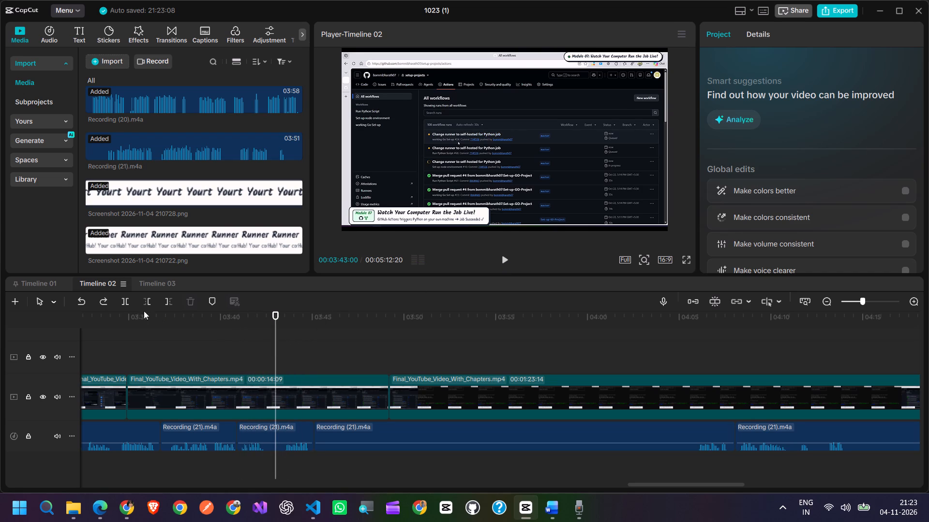
click(307, 441)
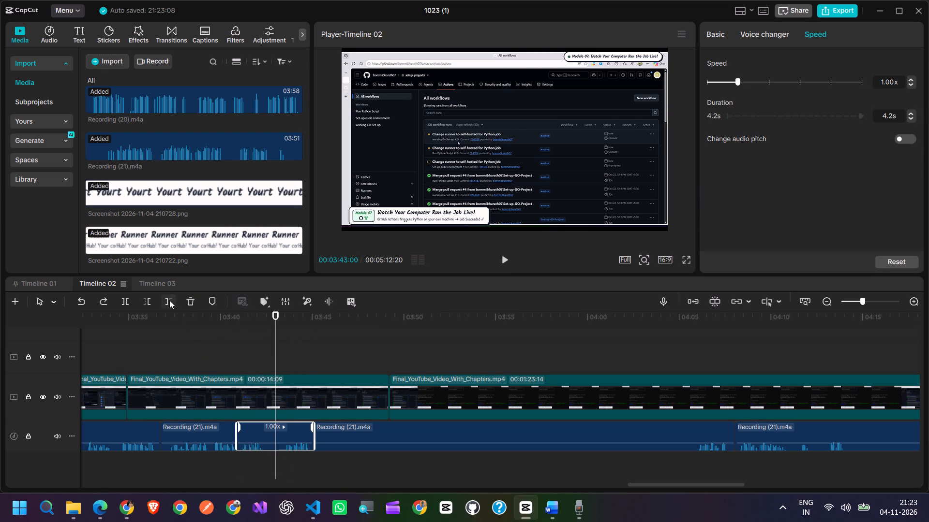
click(169, 300)
Delete the long, mostly silent Recording (21).m4a segment before 00:04:08:02, close all gaps, and play back the rejoined narration.
click(393, 435)
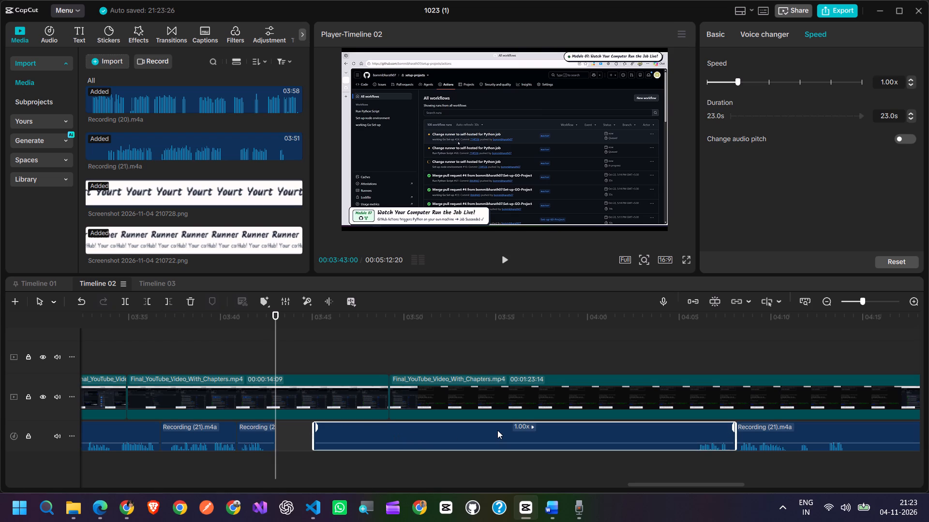
key(BackSpace)
right_click(497, 430)
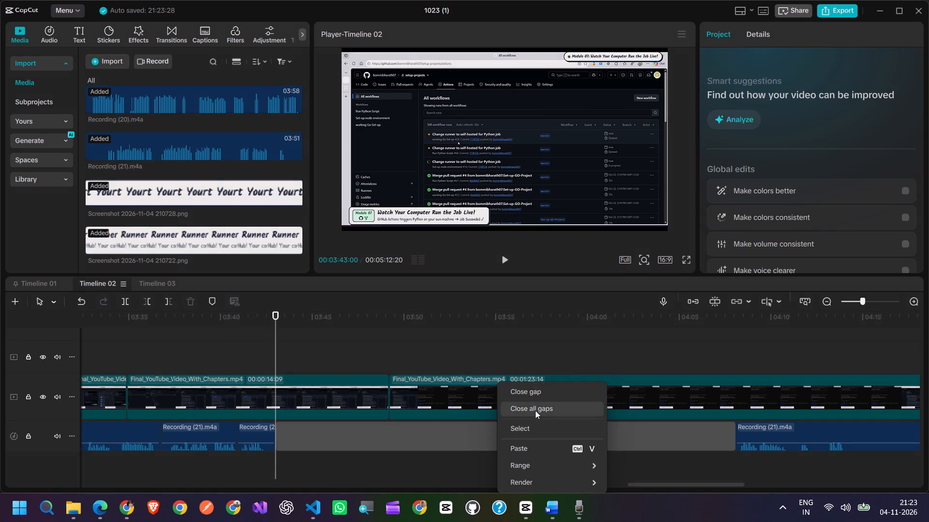
click(535, 410)
click(505, 259)
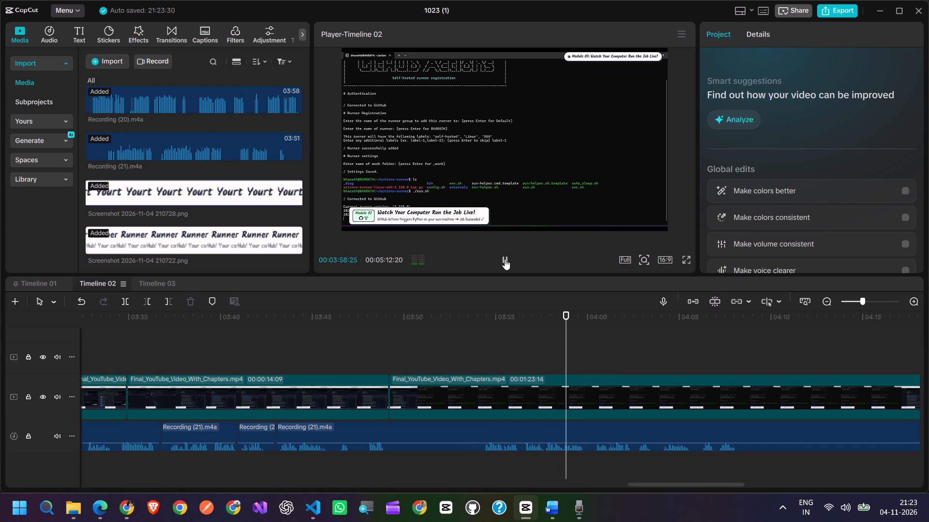
click(505, 259)
drag(579, 329, 277, 357)
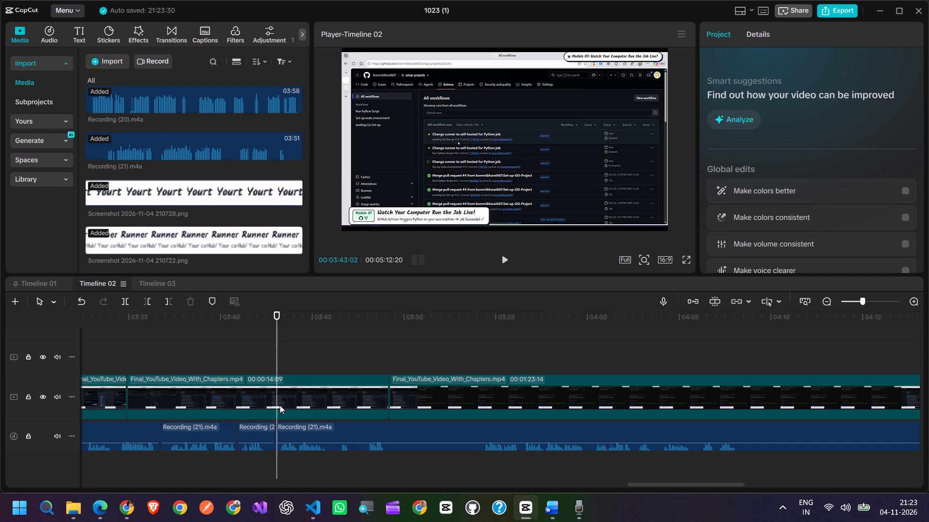
Set the speed of the Actions page video clip just before the terminal footage to 2.00x and play it back.
click(273, 398)
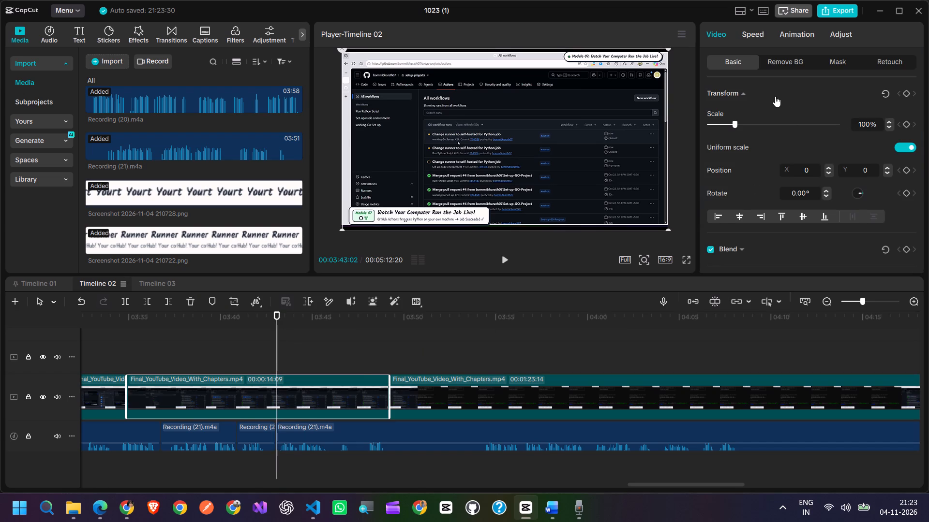
click(755, 40)
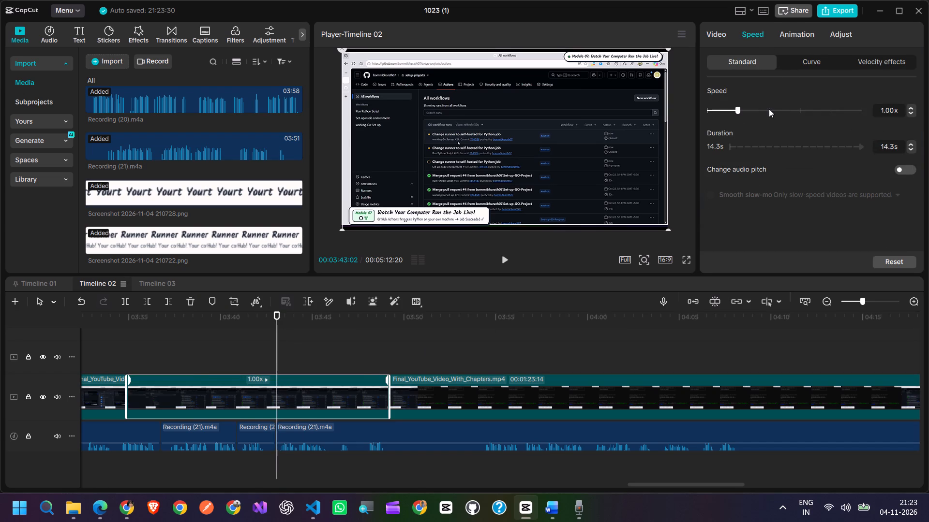
click(769, 109)
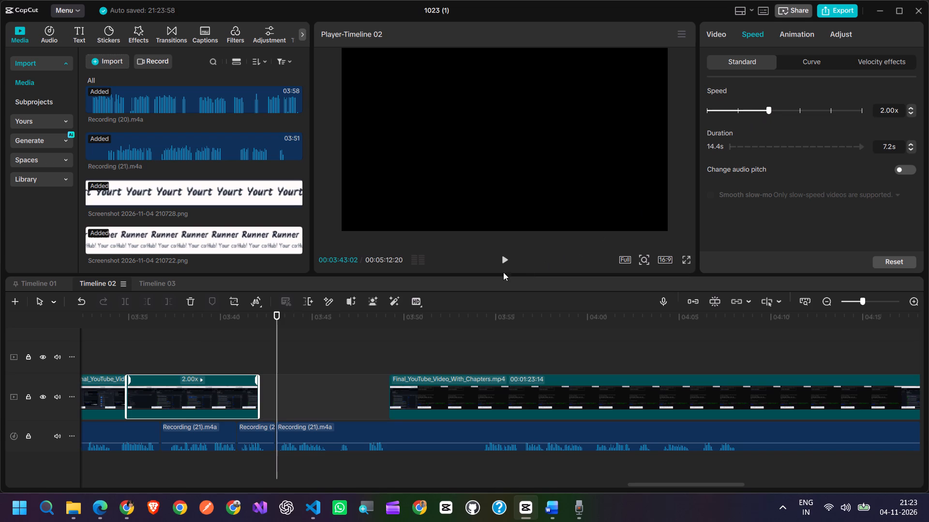
click(145, 353)
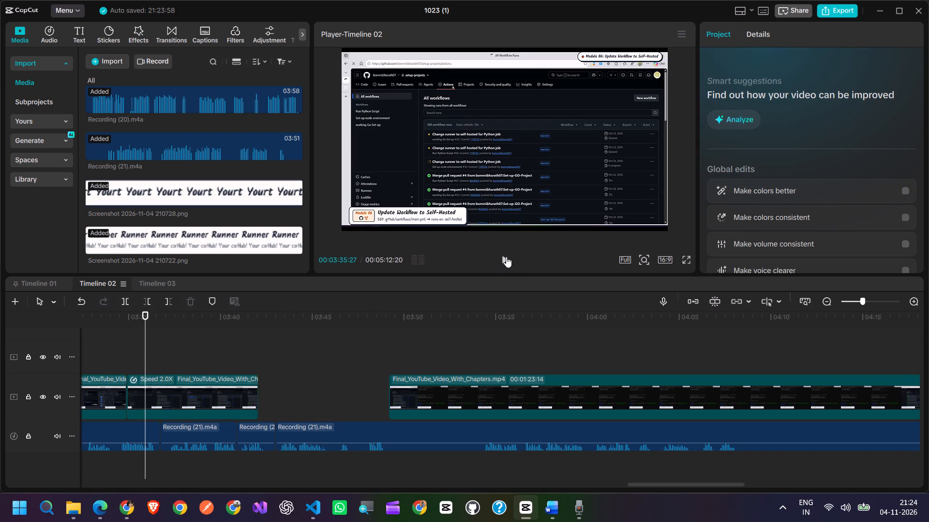
click(507, 256)
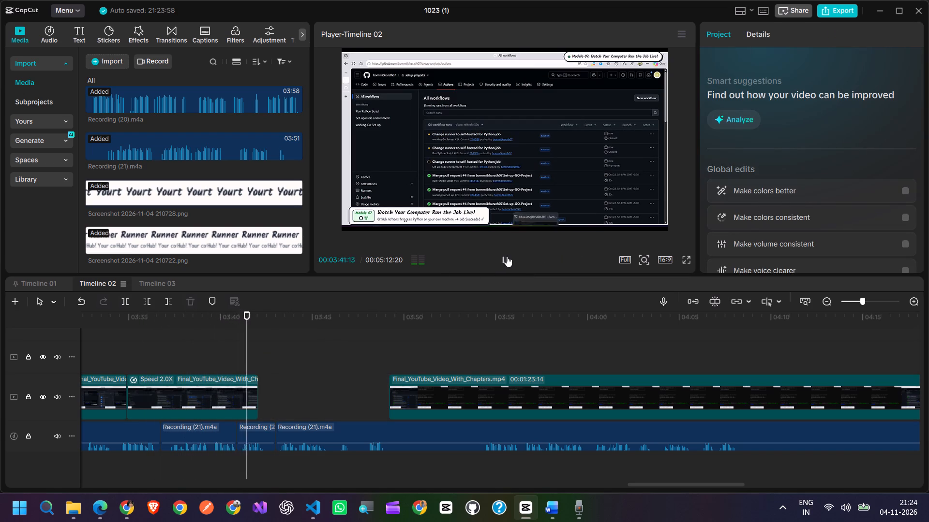
click(507, 256)
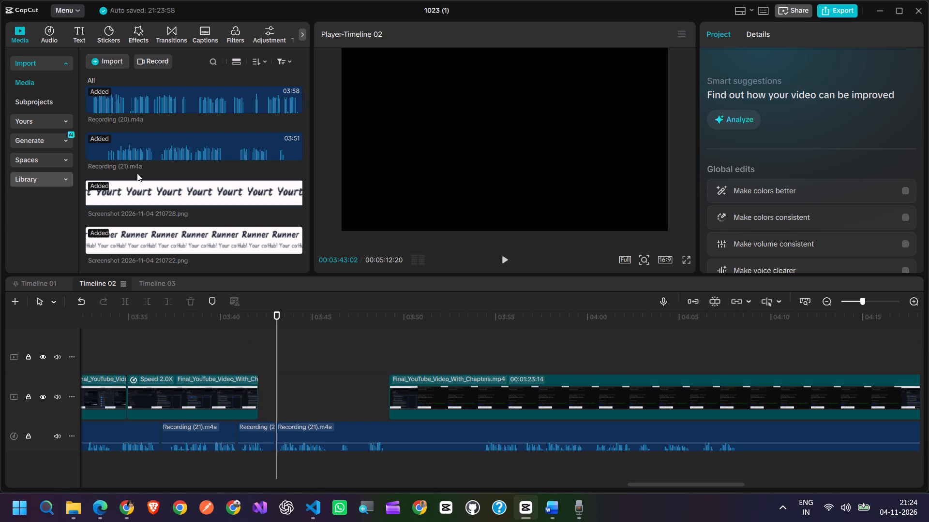
click(145, 282)
click(785, 407)
drag(783, 412, 884, 391)
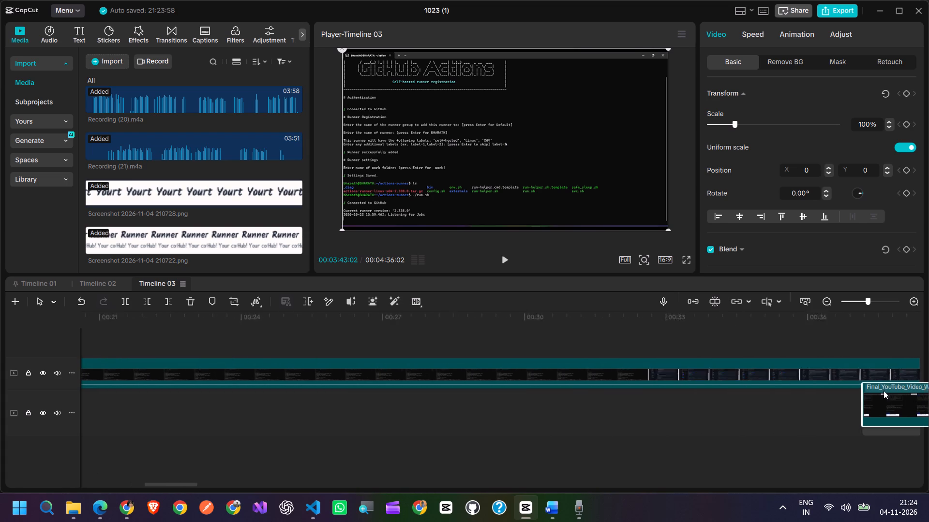
drag(884, 391, 78, 349)
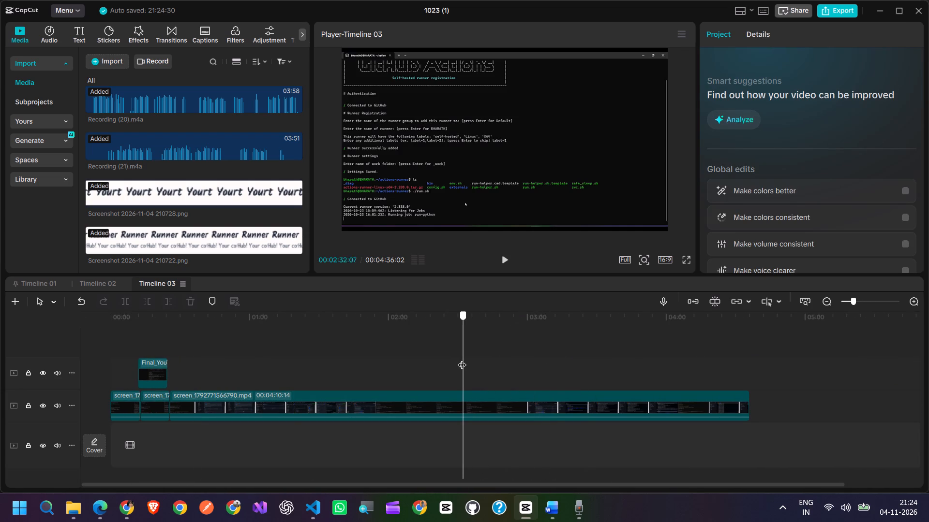
drag(462, 359, 459, 360)
ctrl+scroll(472, 385, up, 12)
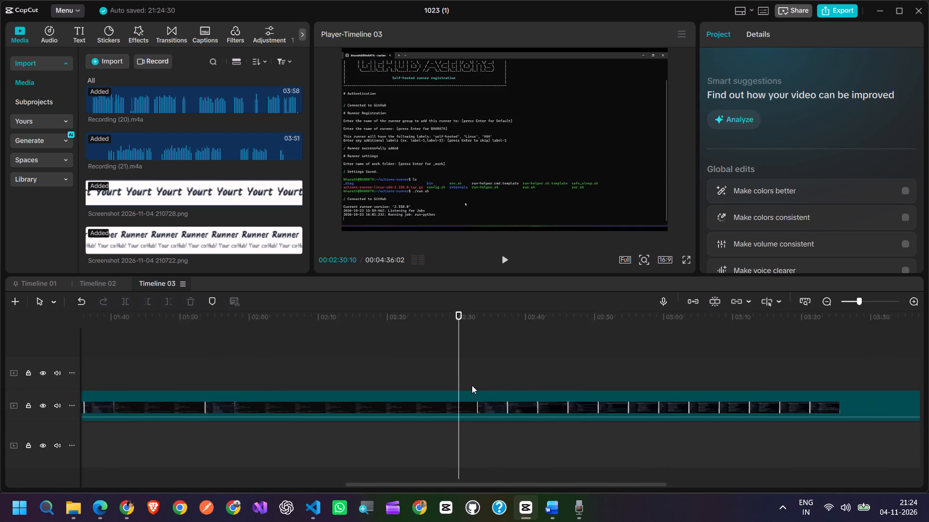
drag(461, 373, 376, 385)
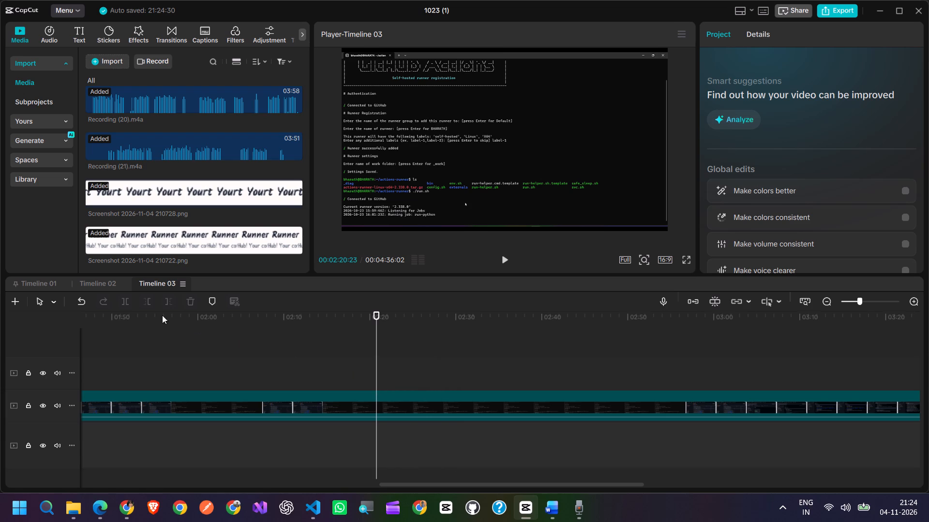
click(408, 399)
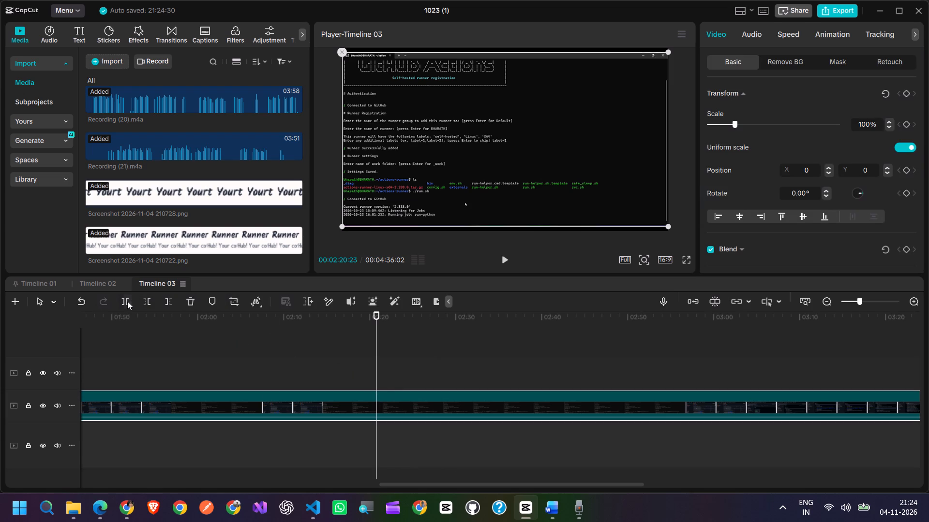
click(127, 301)
drag(377, 355, 554, 363)
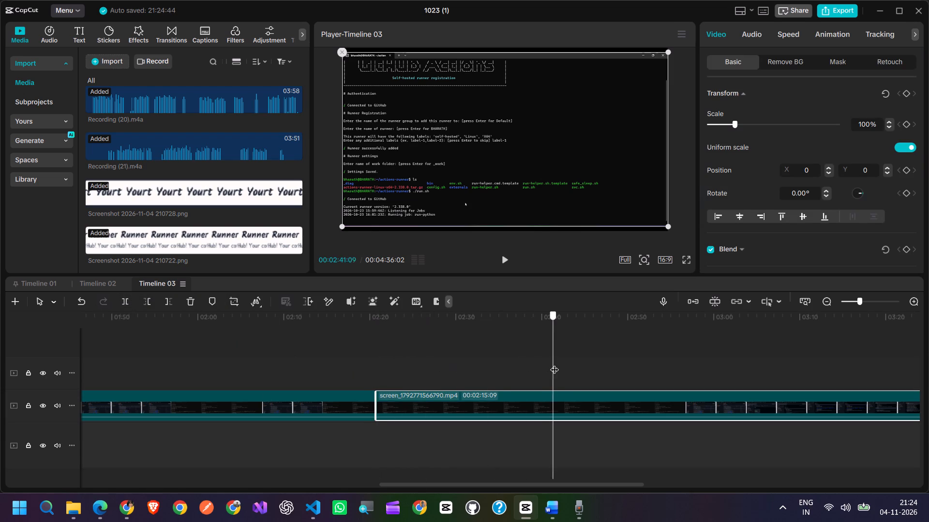
drag(554, 363, 577, 363)
click(129, 304)
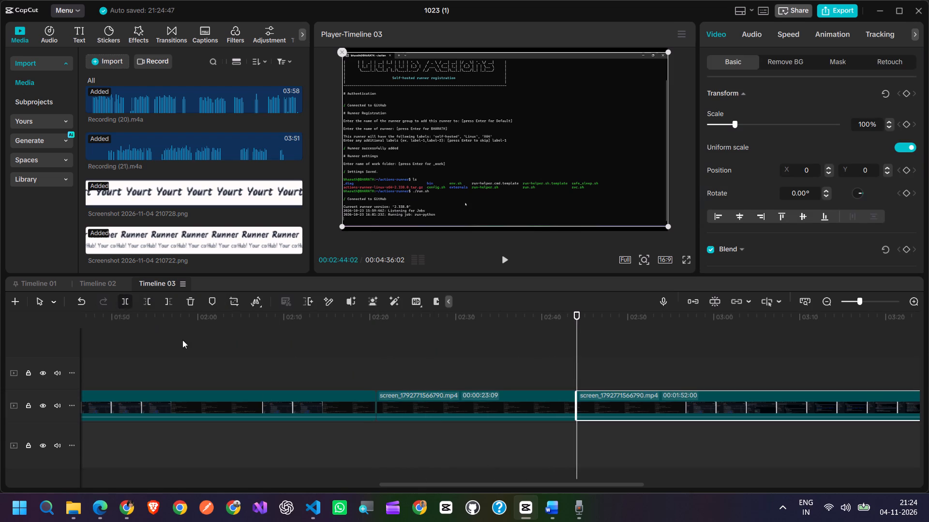
Copy the isolated terminal segment and paste it into Timeline 02 at 00:03:45:08, within the gap between the video clips.
click(488, 410)
key(ctrl+c)
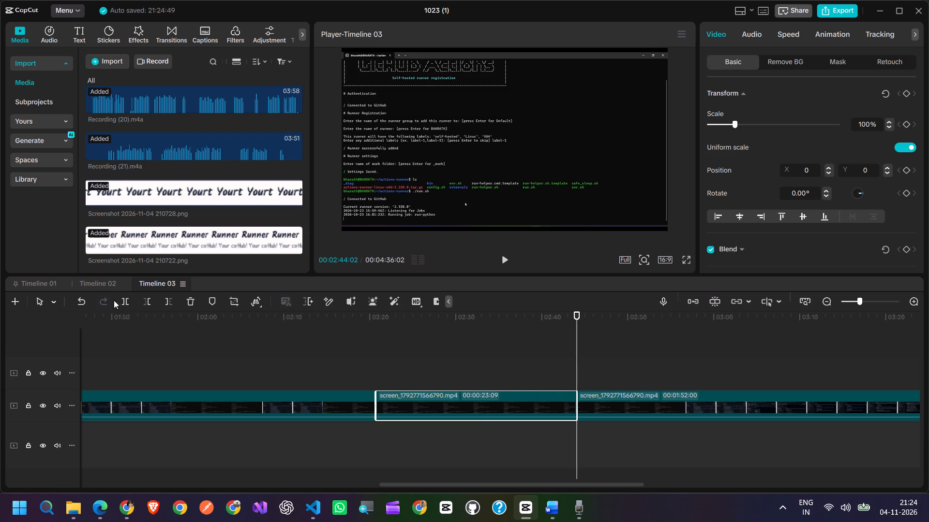
click(91, 286)
click(317, 346)
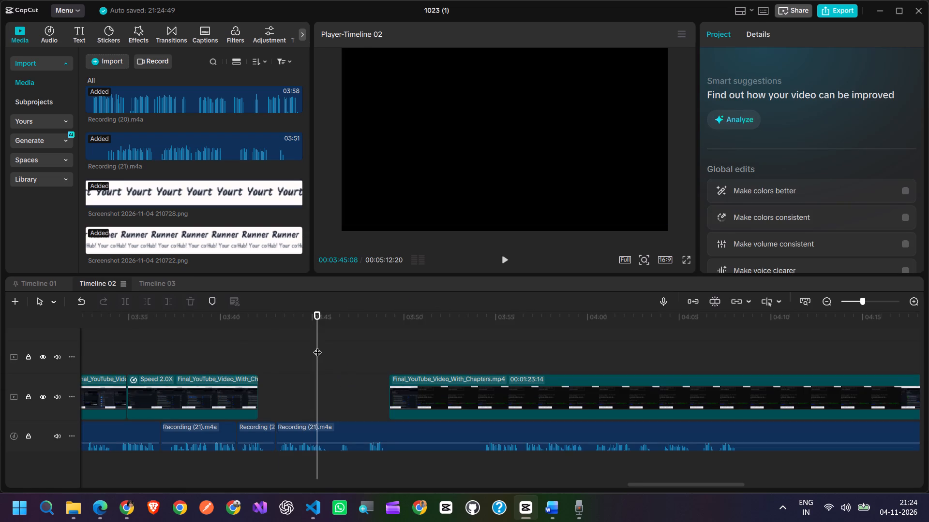
key(ctrl+v)
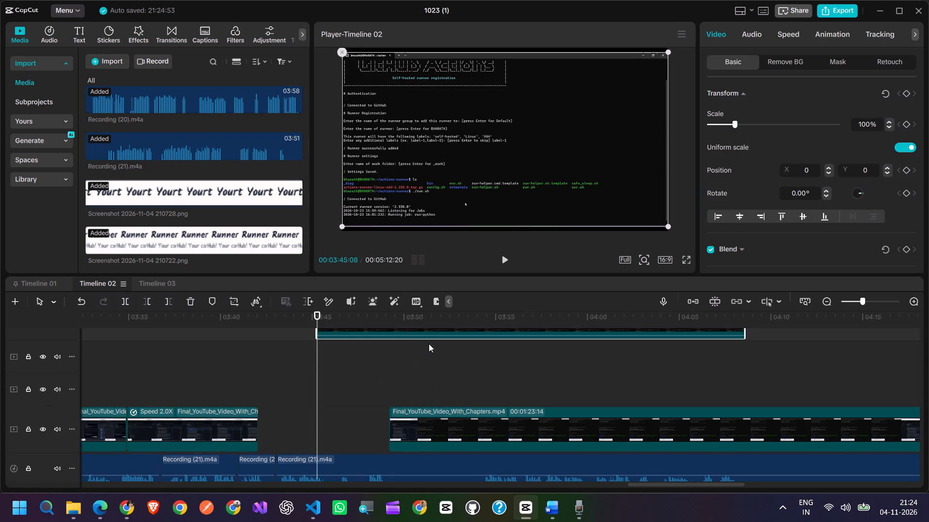
Move the pasted terminal clip down and earlier to the start of the gap, and trim its end to a duration of 00:00:07:01.
drag(430, 333, 397, 369)
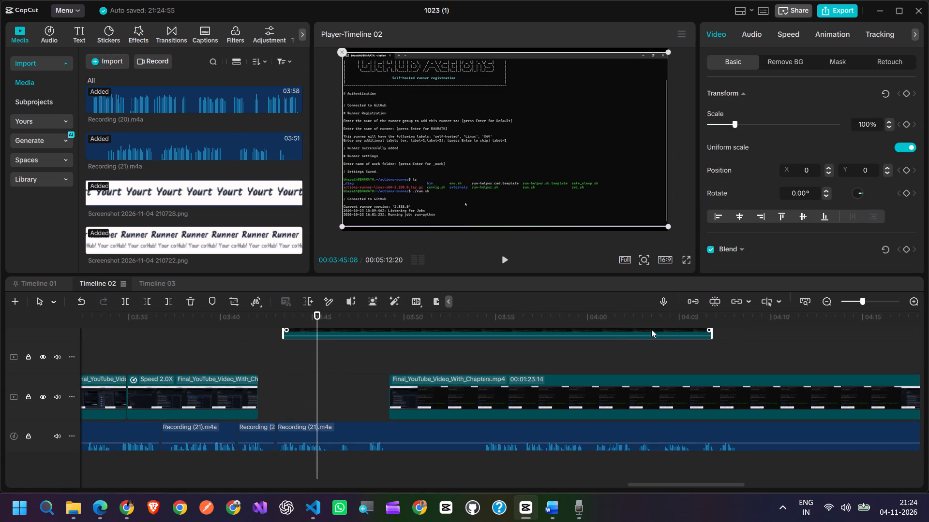
drag(711, 333, 445, 333)
scroll(465, 370, up, 2)
click(481, 349)
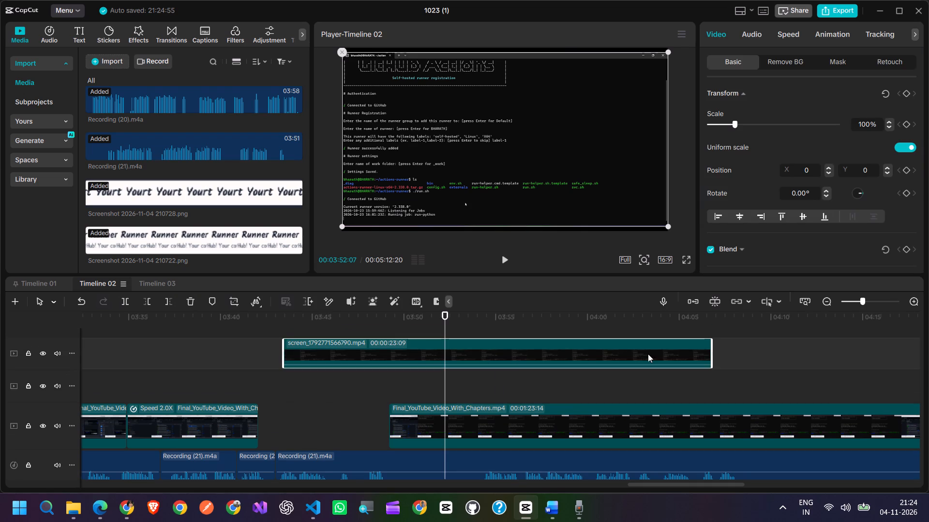
drag(713, 352, 450, 352)
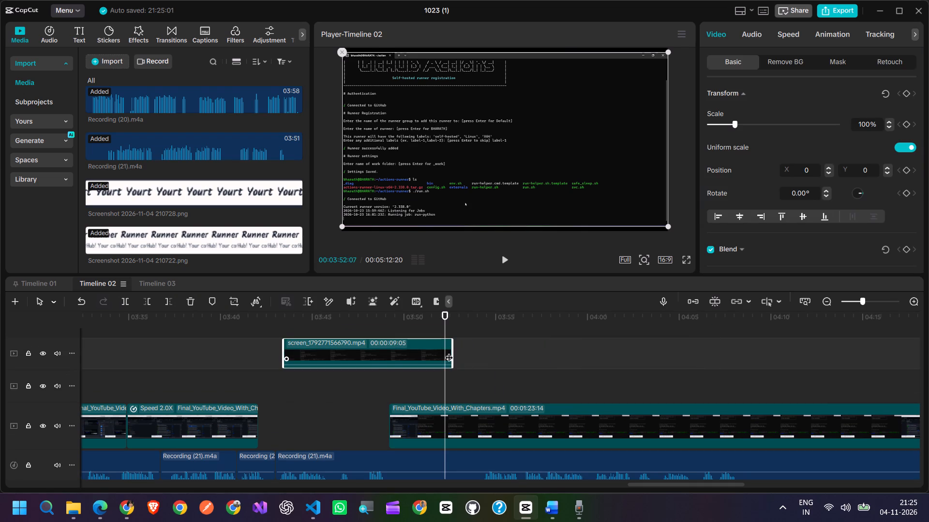
drag(376, 355, 346, 377)
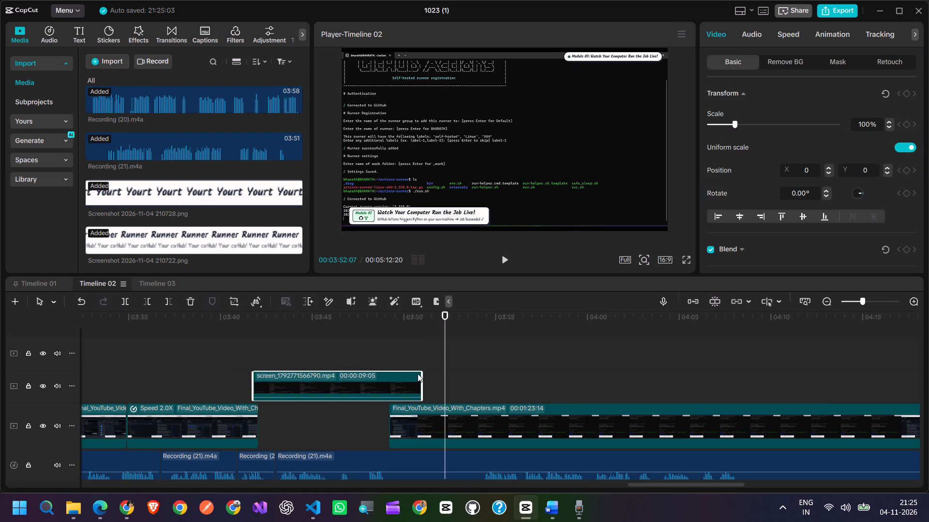
drag(421, 381, 382, 383)
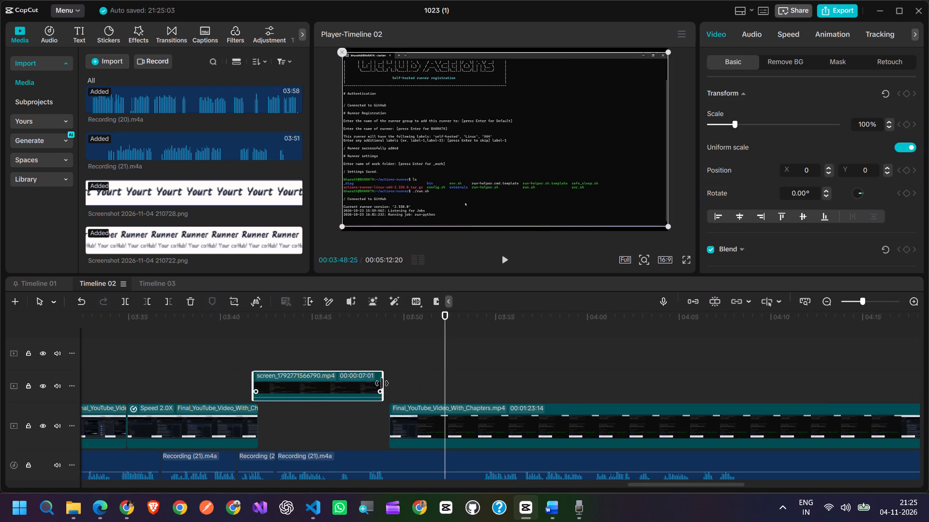
drag(382, 383, 382, 385)
Place the trimmed terminal clip on the main video track, filling the gap between the 2.0x clip and the 00:01:23:14 clip.
drag(319, 383, 330, 393)
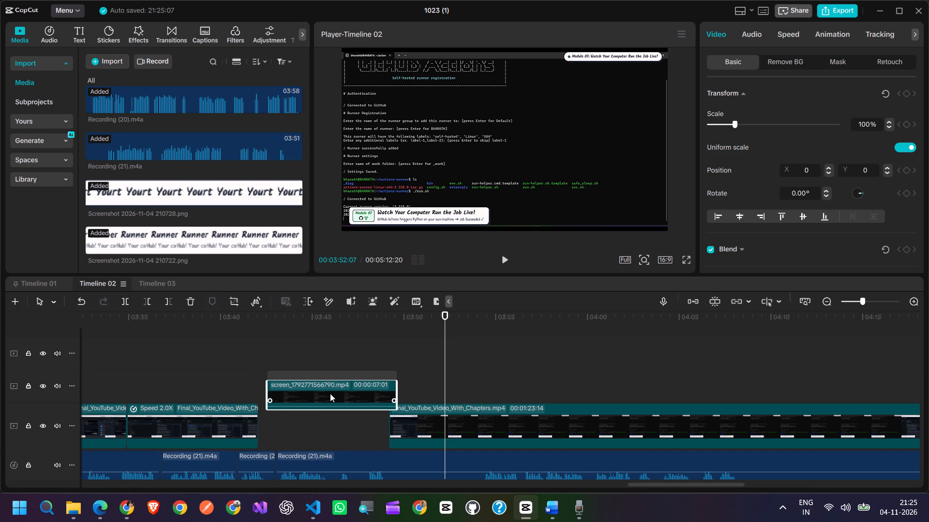
drag(330, 393, 327, 401)
drag(328, 397, 327, 418)
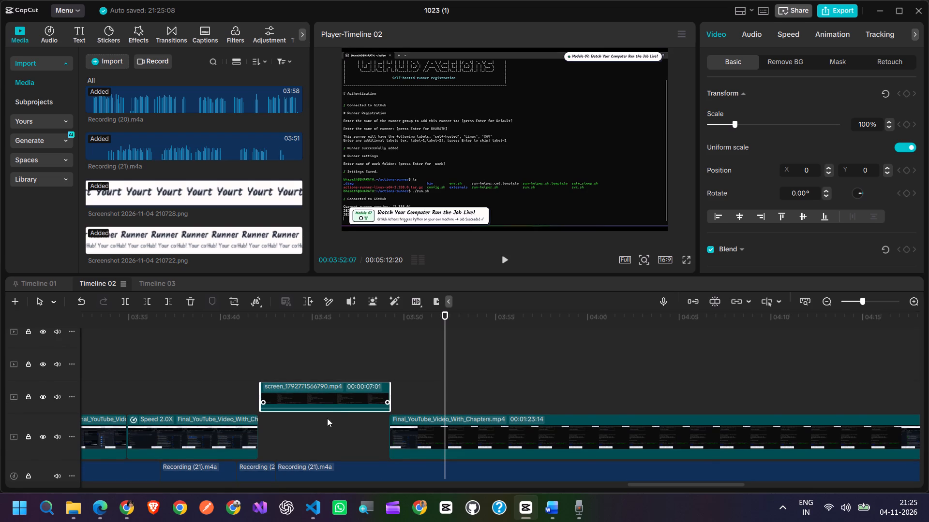
drag(327, 418, 327, 431)
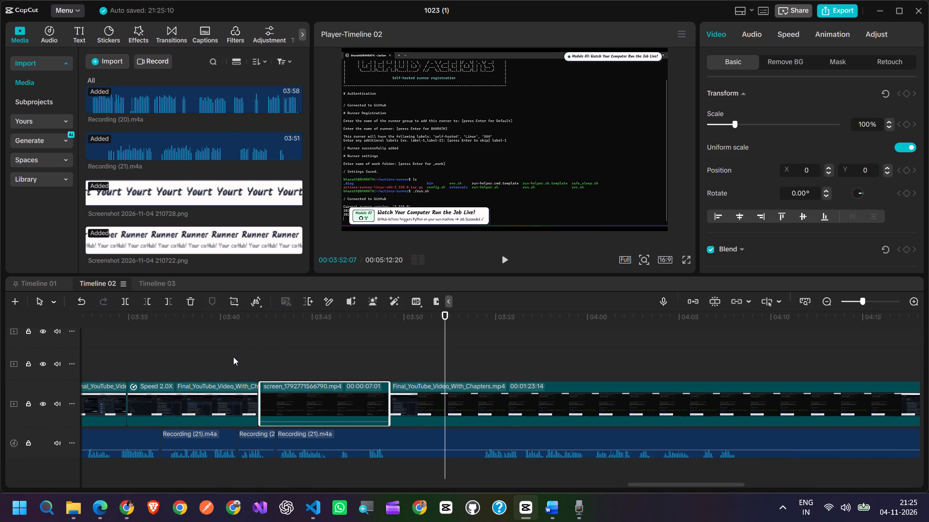
Play back the narration and video from the sped-up Actions page clip through the inserted terminal clip into the following footage.
click(233, 357)
click(508, 264)
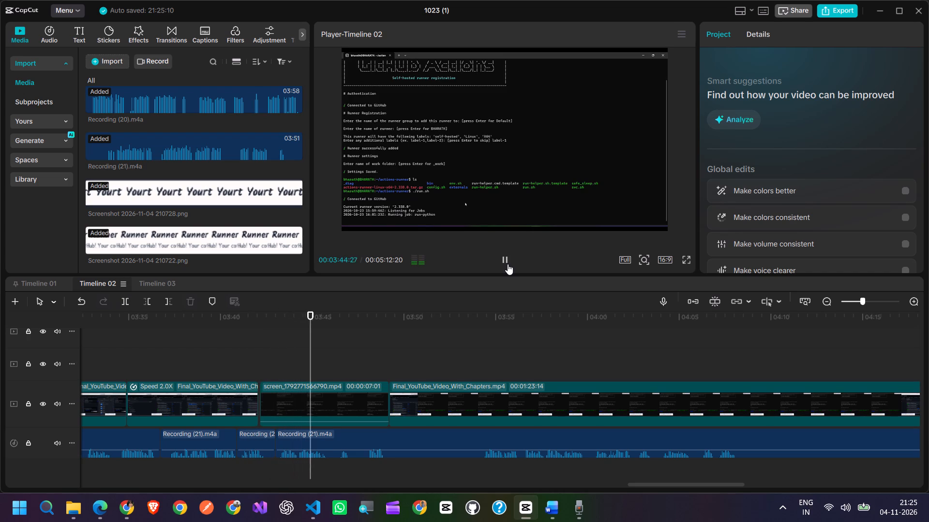
click(508, 264)
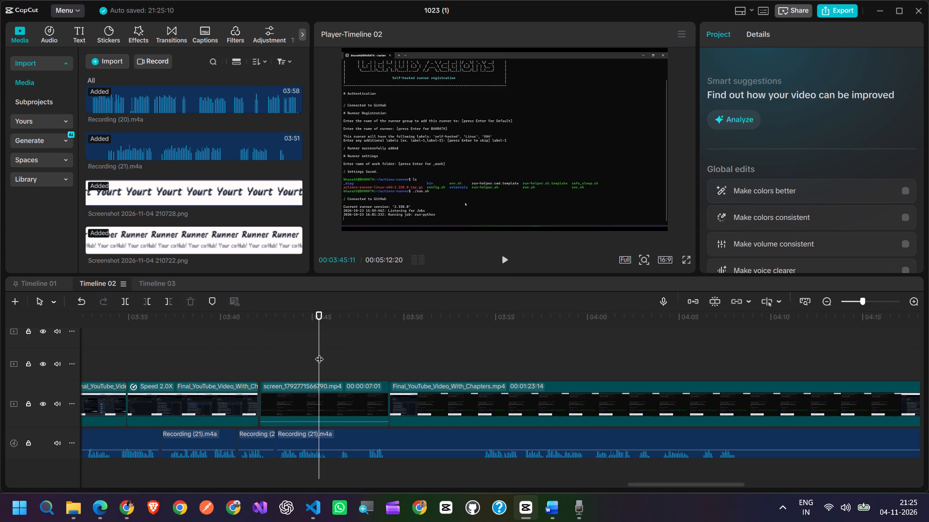
drag(320, 353, 141, 367)
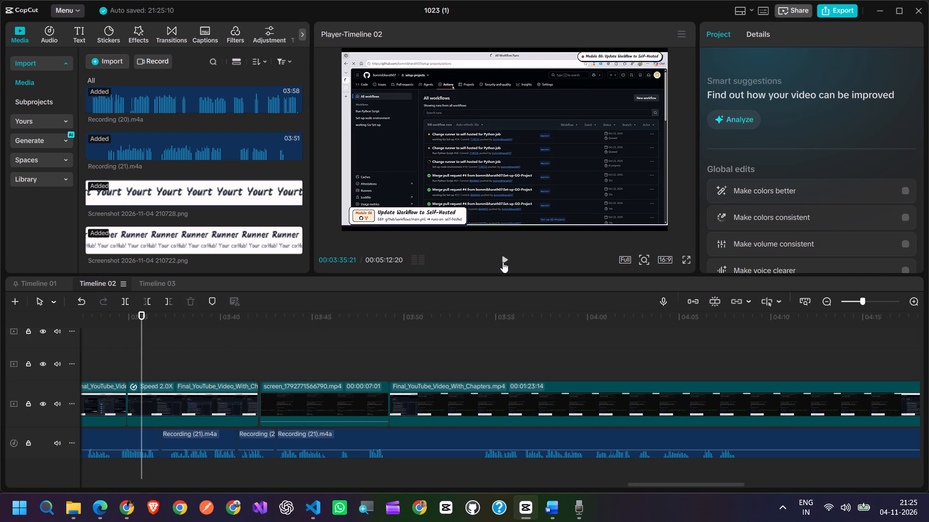
click(503, 262)
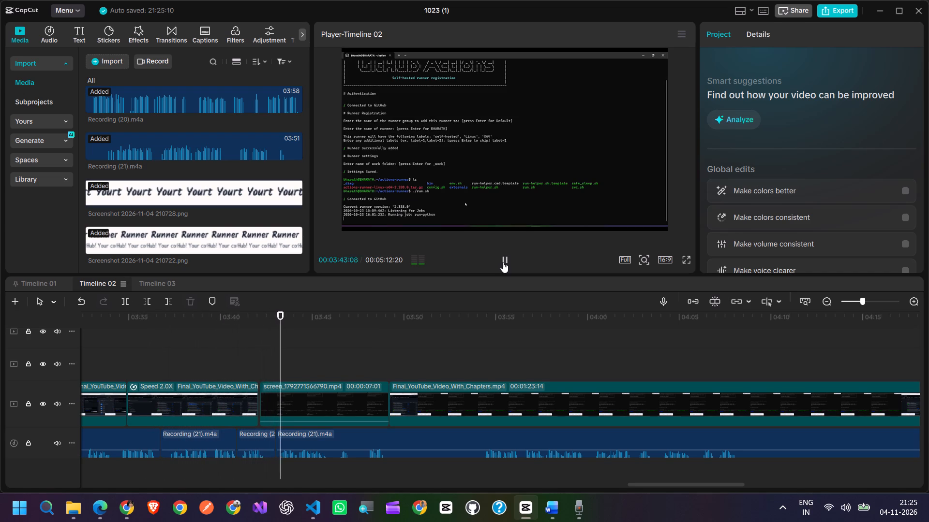
click(503, 262)
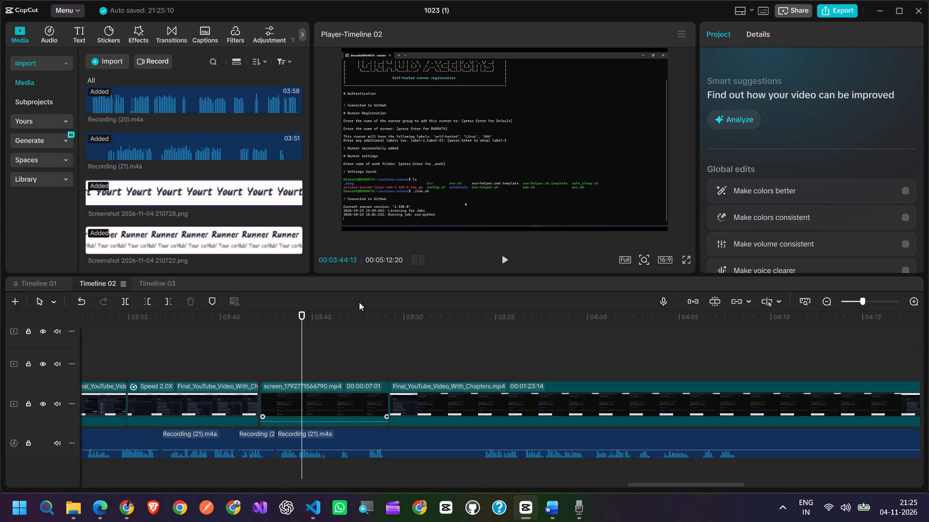
click(504, 261)
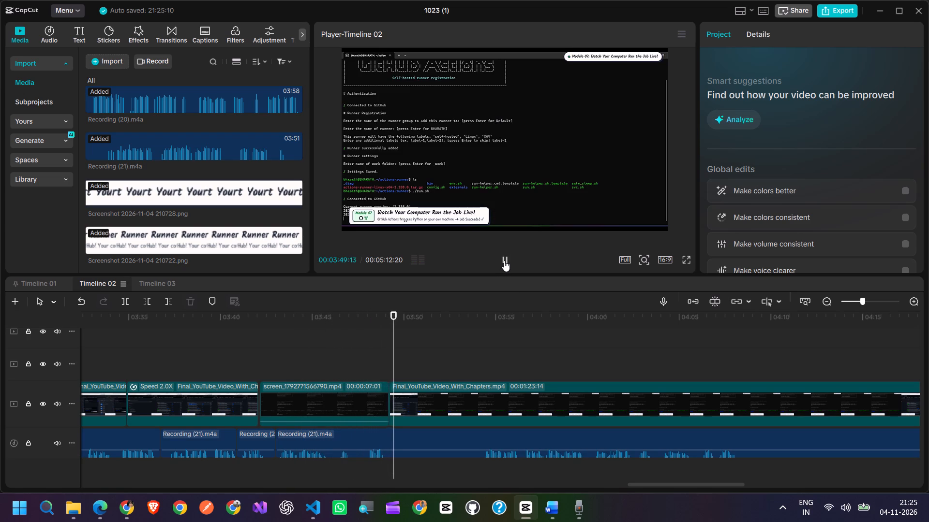
click(504, 261)
Trim the start of the last Recording (21) narration clip to 00:03:49:13, near the start of the 00:01:23:14 video clip.
drag(400, 342, 395, 344)
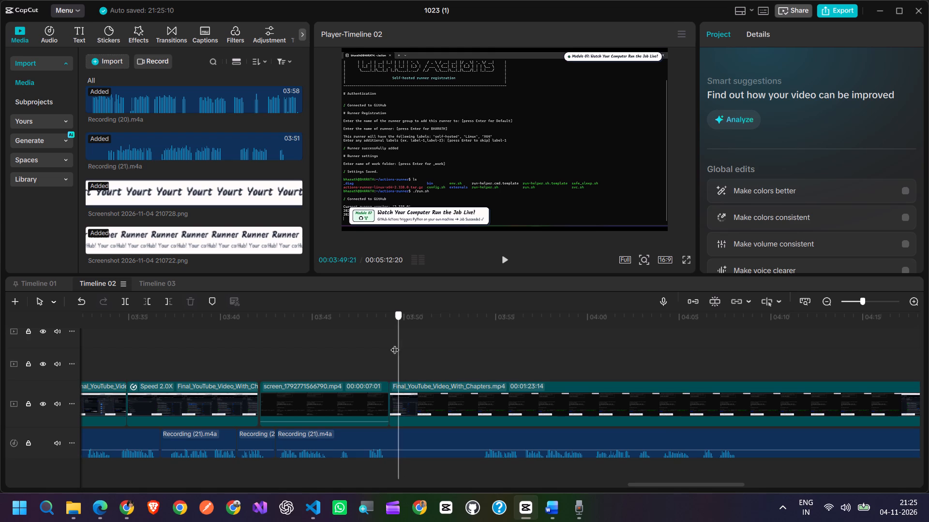
drag(395, 344, 394, 344)
click(353, 435)
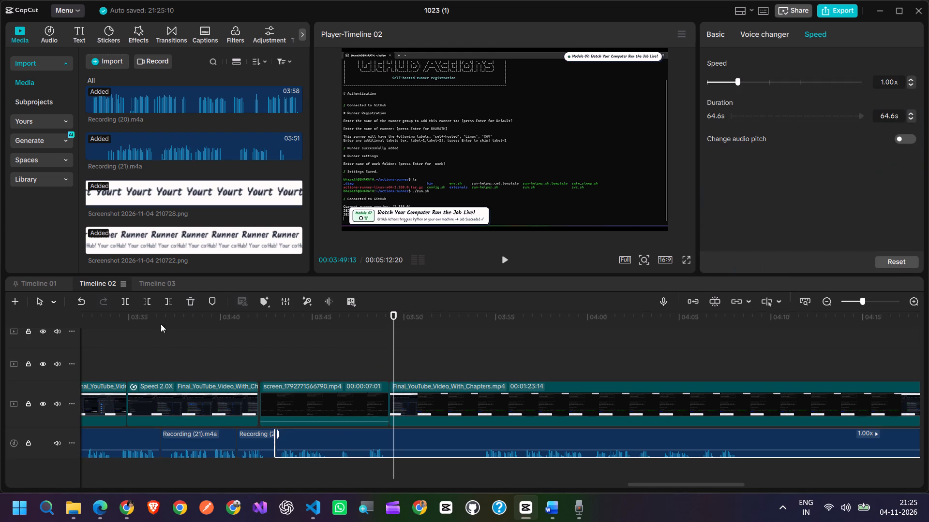
click(148, 304)
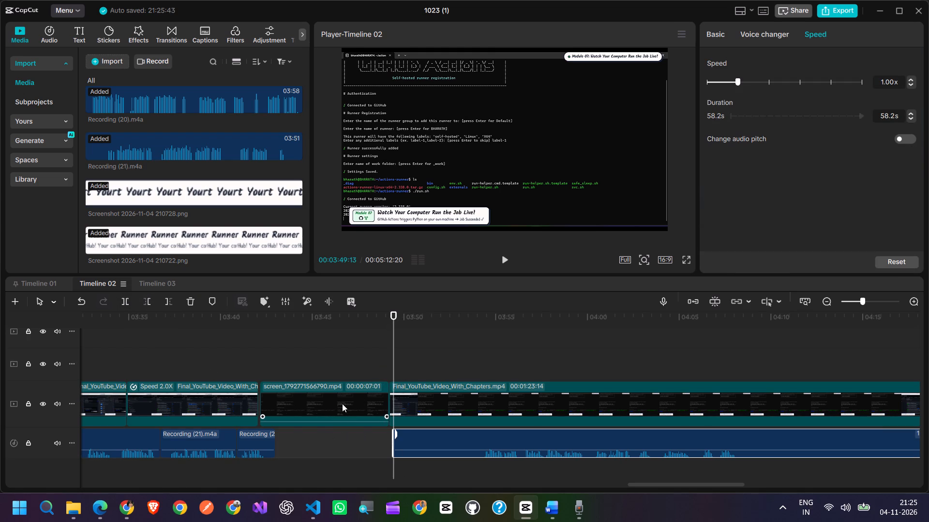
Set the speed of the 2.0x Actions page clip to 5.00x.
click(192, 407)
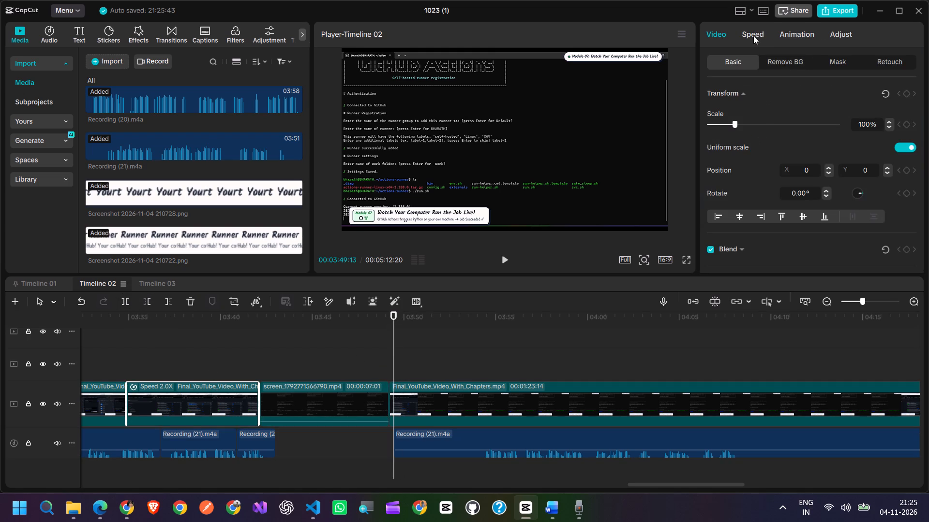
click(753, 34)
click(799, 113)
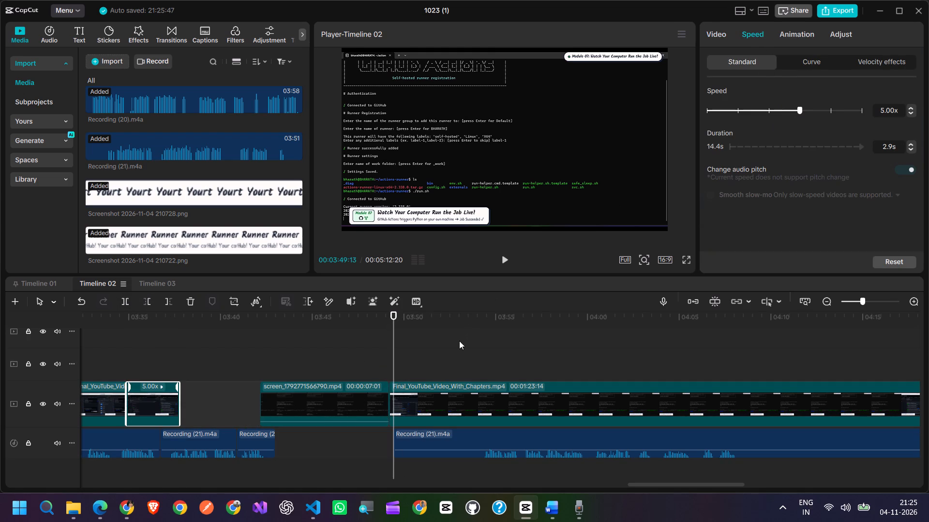
Set the inserted terminal clip's speed to 2.00x and move it earlier to end with the short narration segment.
click(302, 402)
click(767, 114)
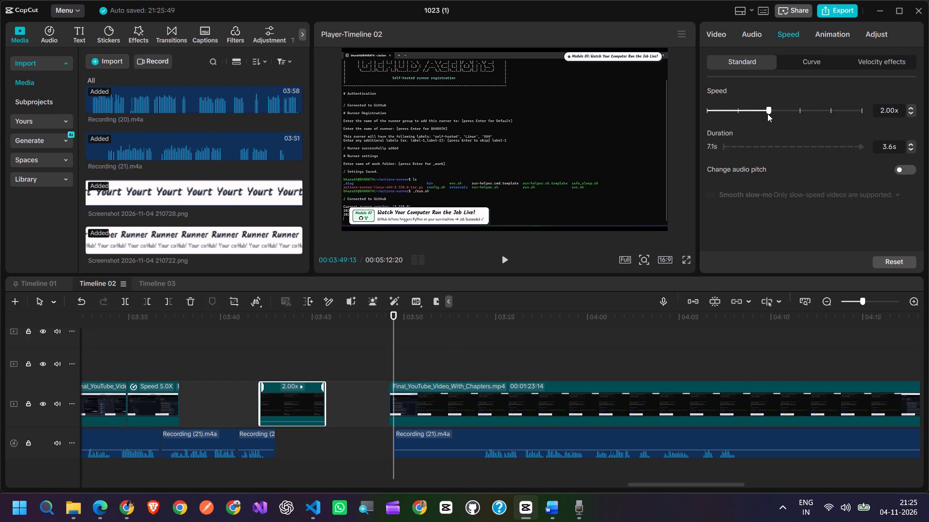
drag(292, 411, 241, 411)
Set the Actions page clip's speed to 3.26x so that it extends to the start of the terminal clip.
click(136, 406)
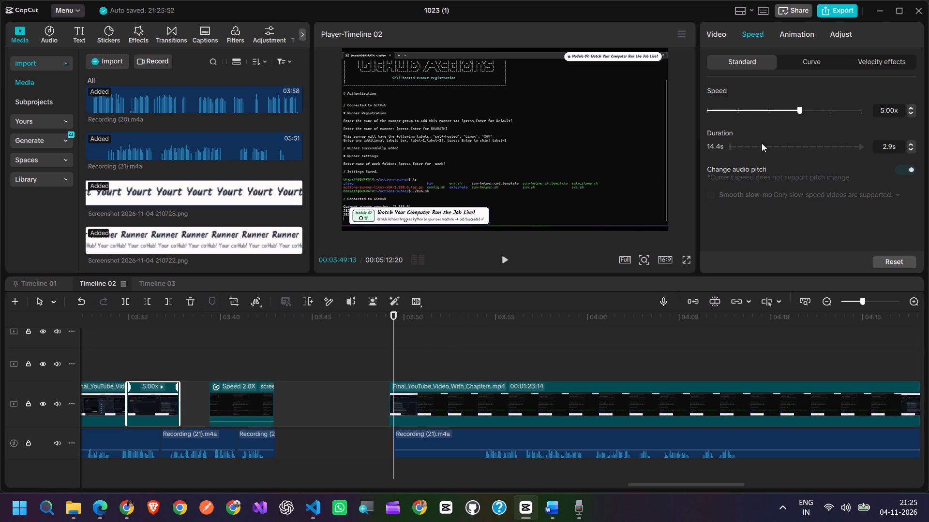
click(791, 110)
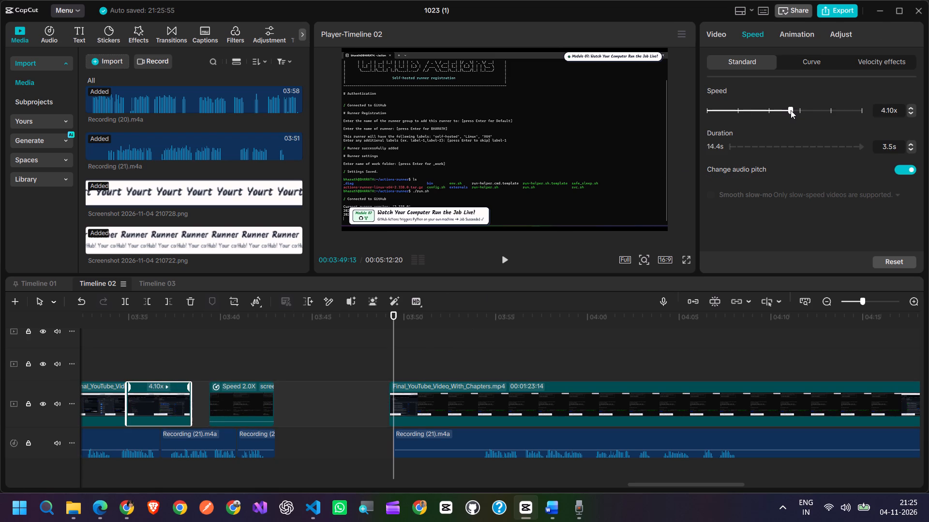
click(789, 111)
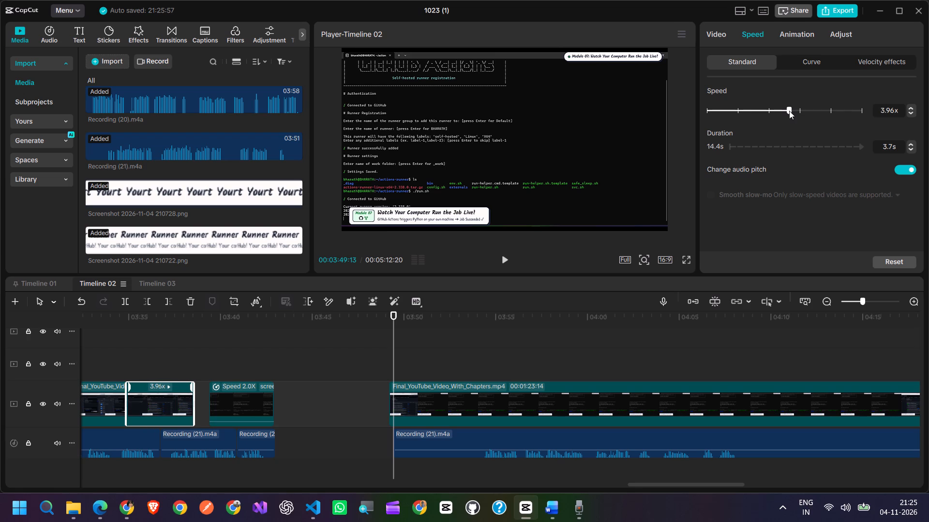
click(789, 111)
click(909, 114)
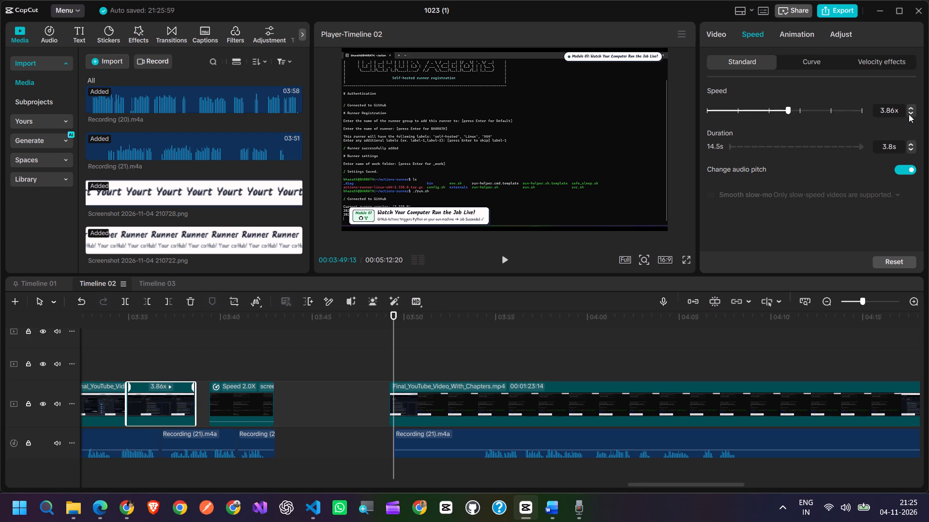
triple_click(909, 114)
click(909, 114)
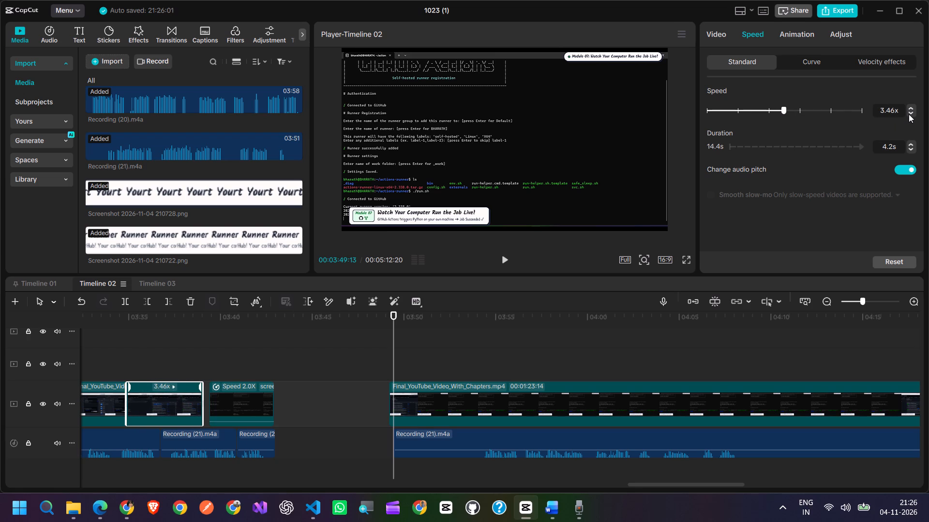
click(909, 114)
click(909, 114)
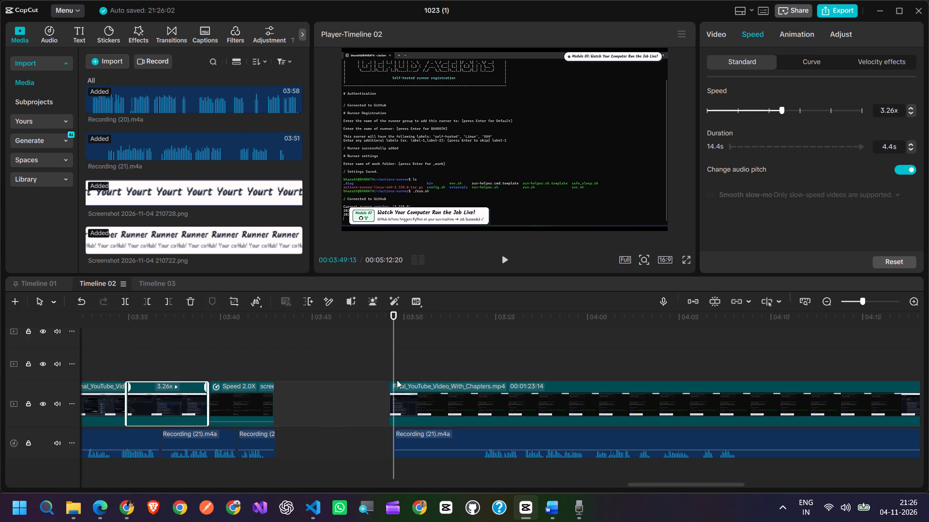
Delete the gap before the 00:01:23:14 video clip and the small gap before the last narration clip.
click(340, 402)
right_click(340, 402)
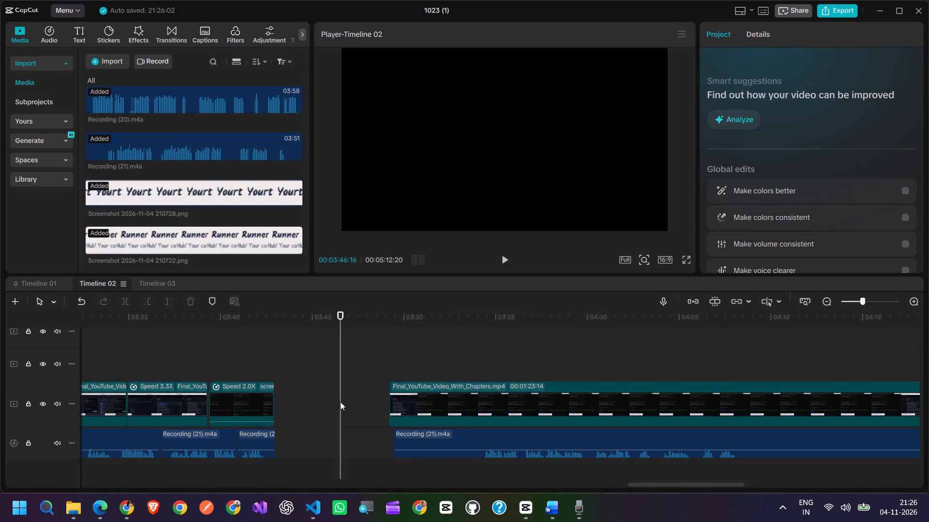
click(383, 405)
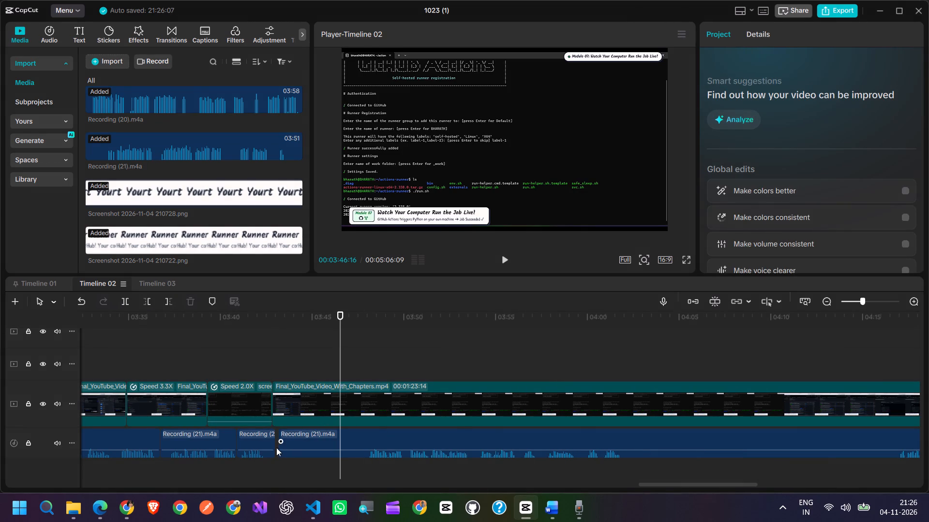
click(276, 452)
right_click(277, 452)
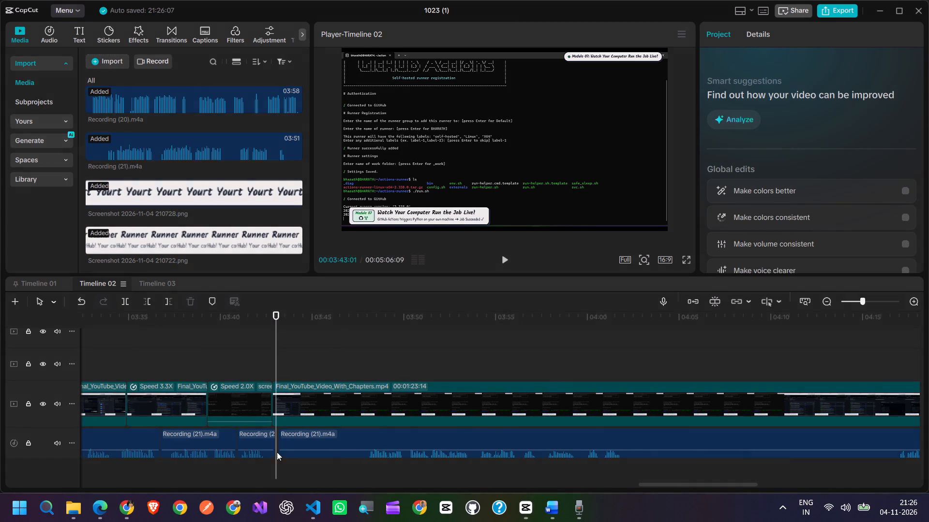
click(310, 406)
Play back from 00:03:37:02 through the sped-up Actions page and terminal clips into the following footage.
click(166, 358)
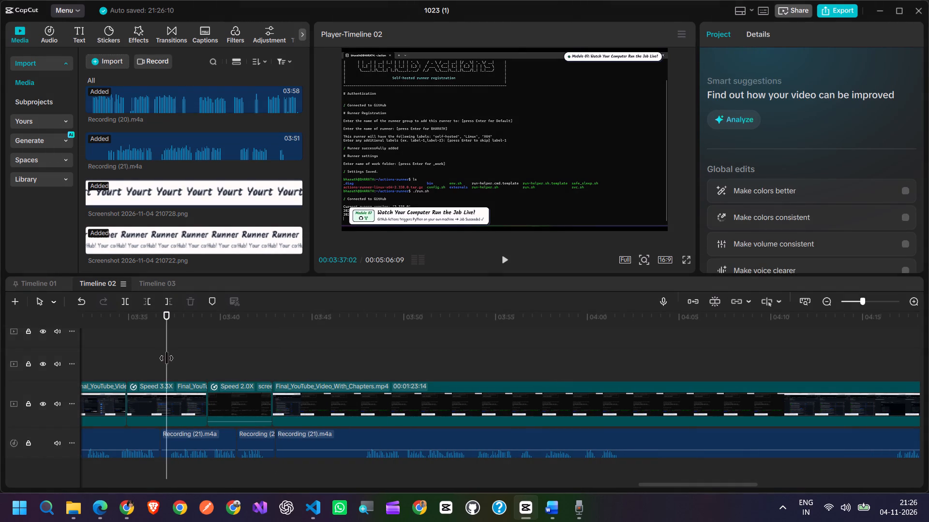
click(506, 261)
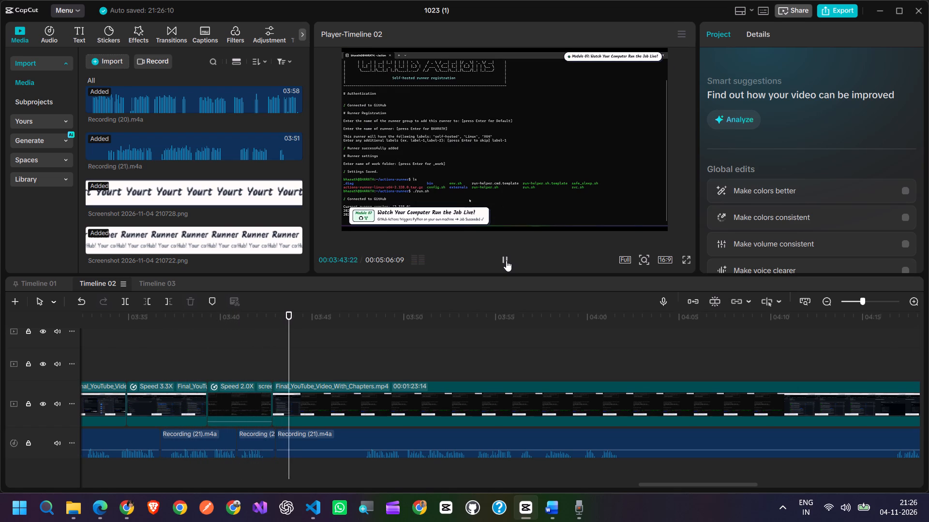
click(506, 261)
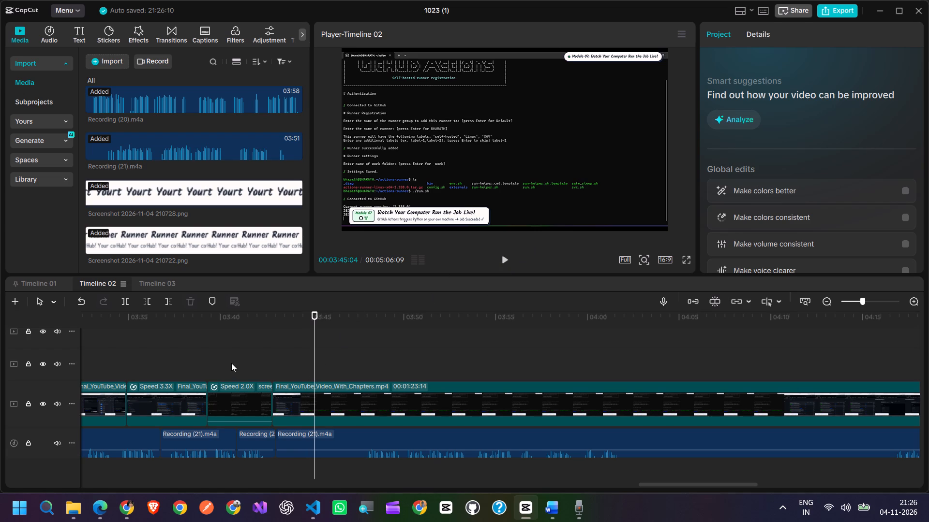
click(94, 63)
click(120, 85)
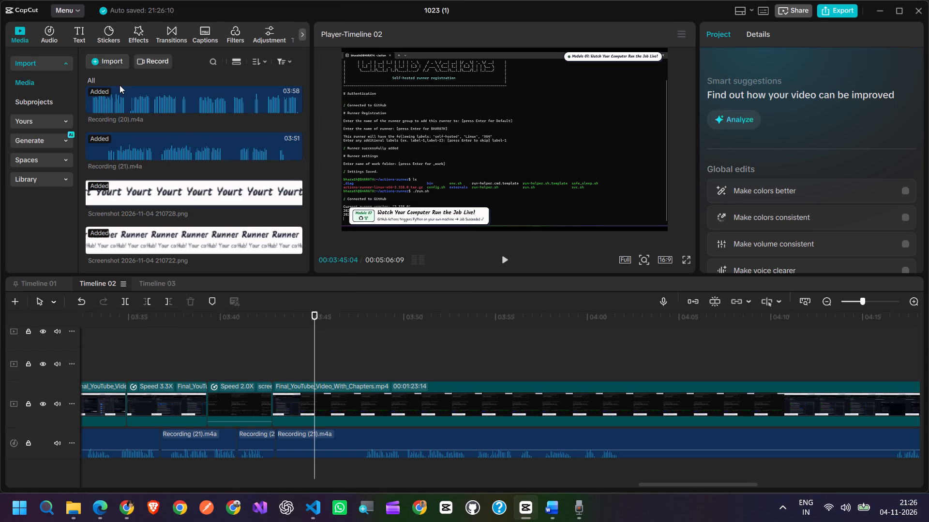
scroll(223, 180, down, 7)
scroll(225, 184, down, 20)
scroll(225, 184, down, 6)
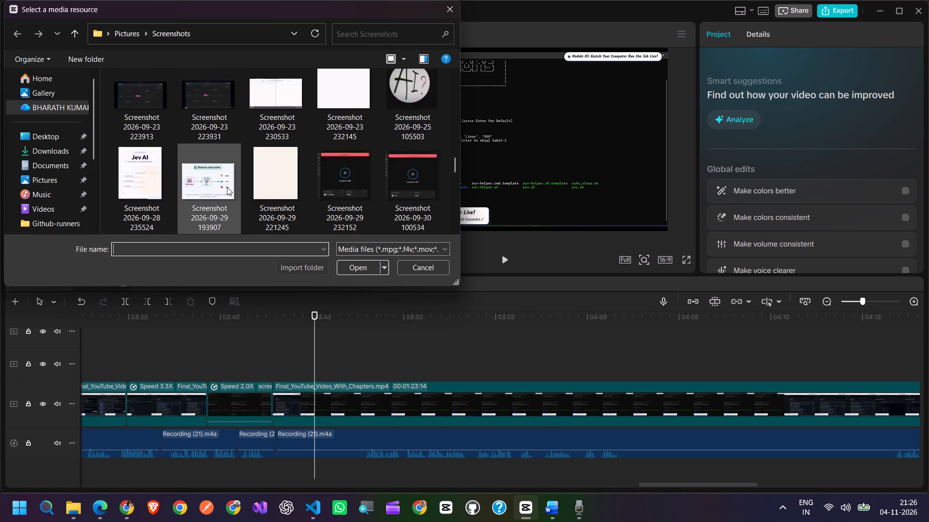
scroll(227, 187, down, 20)
scroll(227, 187, down, 2)
click(139, 199)
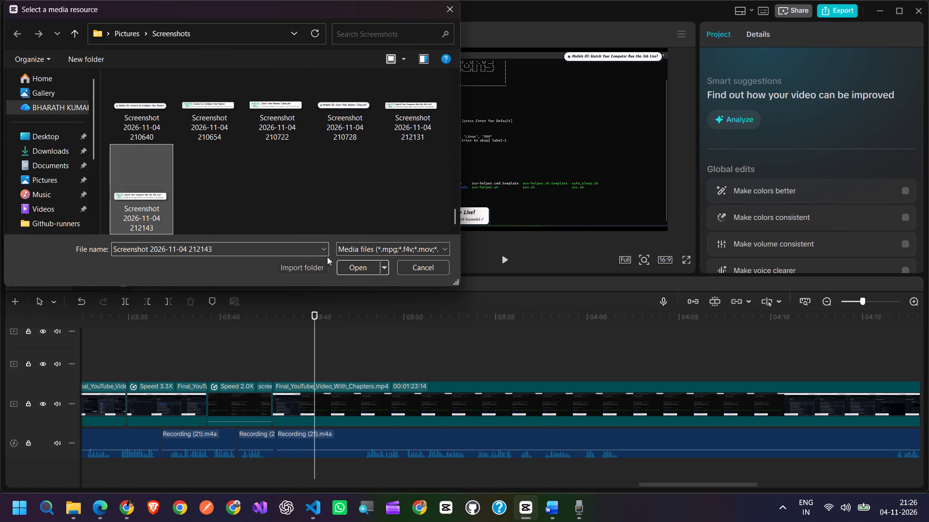
click(367, 264)
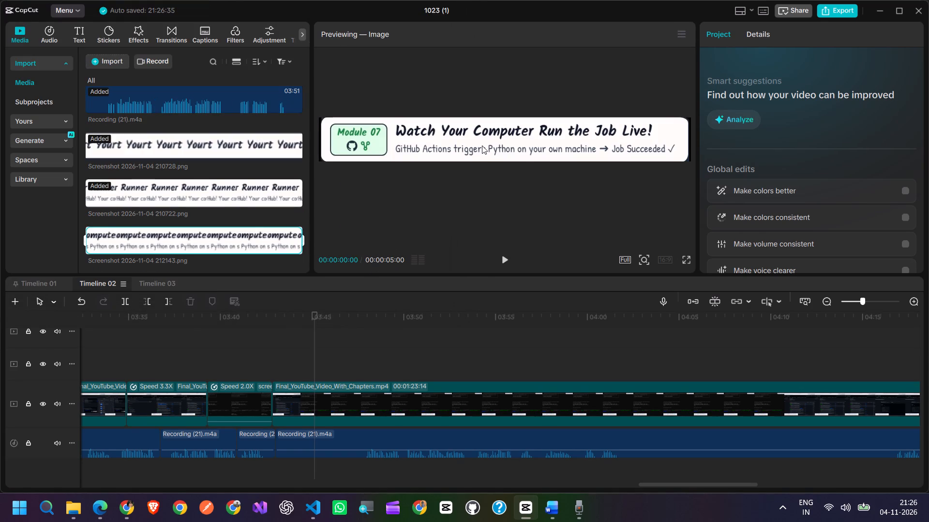
Add the Module 07 banner image as an overlay above the 2.0x terminal clip, trimmed to that clip's length.
click(295, 249)
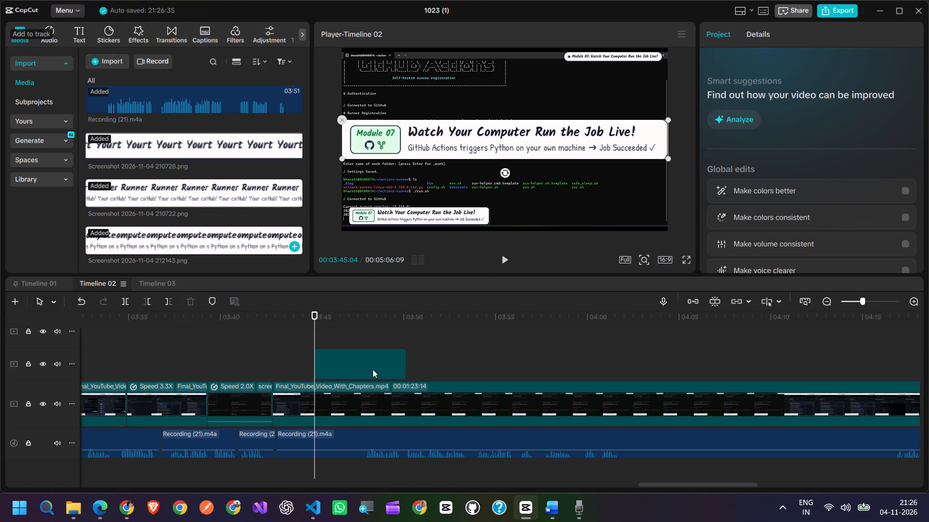
drag(366, 365, 259, 368)
drag(298, 359, 270, 361)
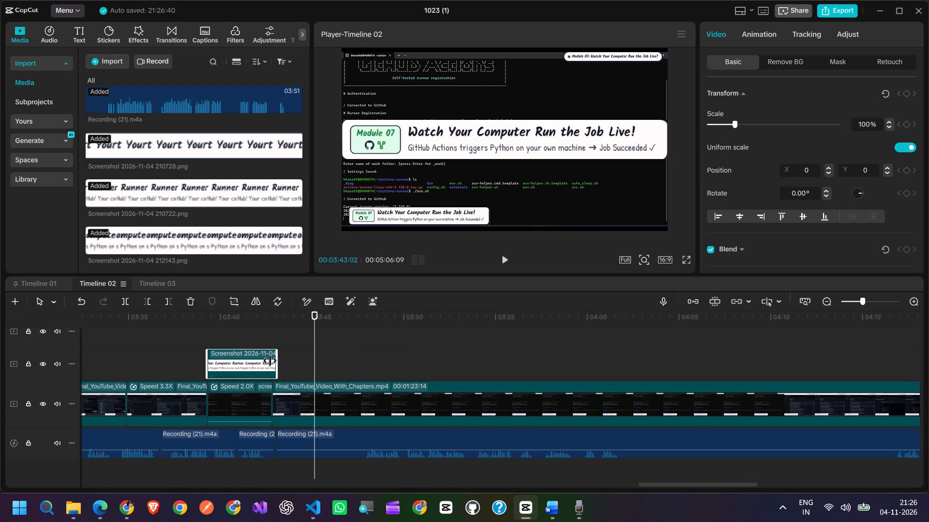
drag(270, 361, 269, 361)
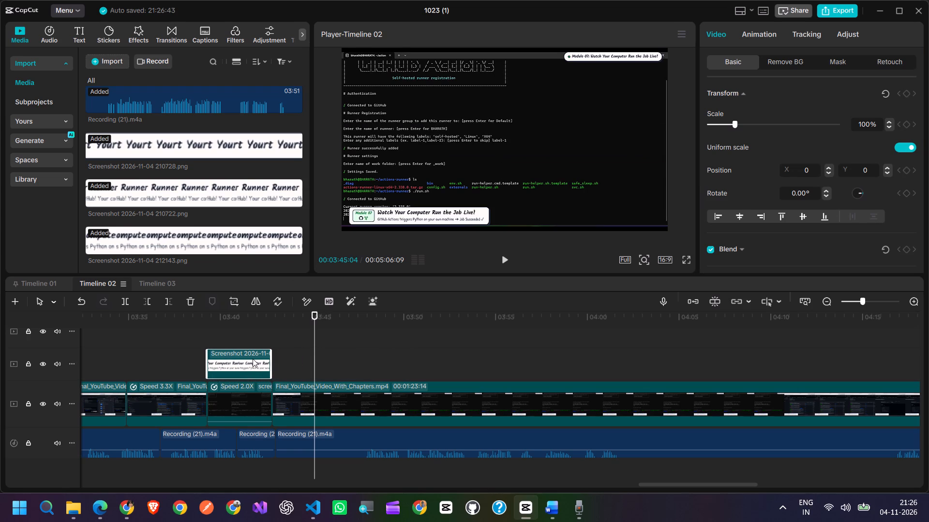
click(253, 359)
click(243, 363)
click(243, 363)
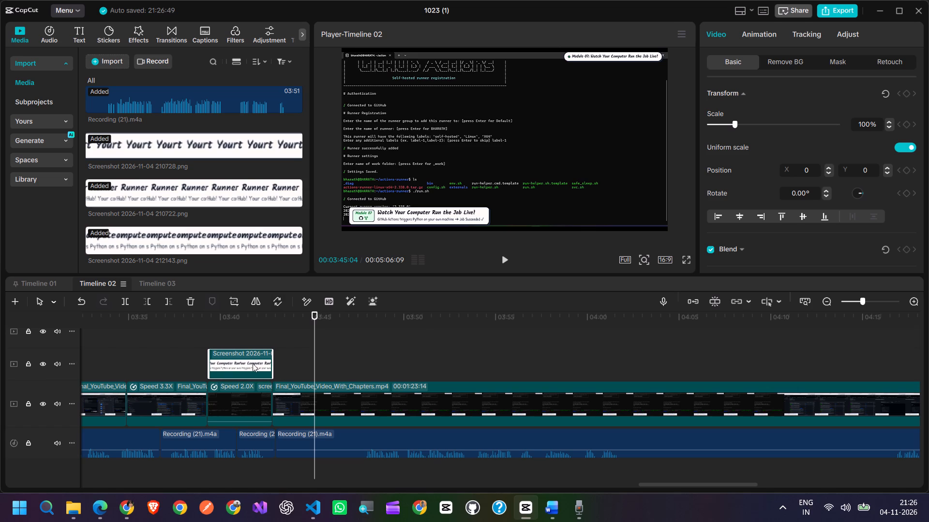
Scale the Module 07 banner overlay to 45% and move it to about X 830, Y -185 in the frame.
click(202, 343)
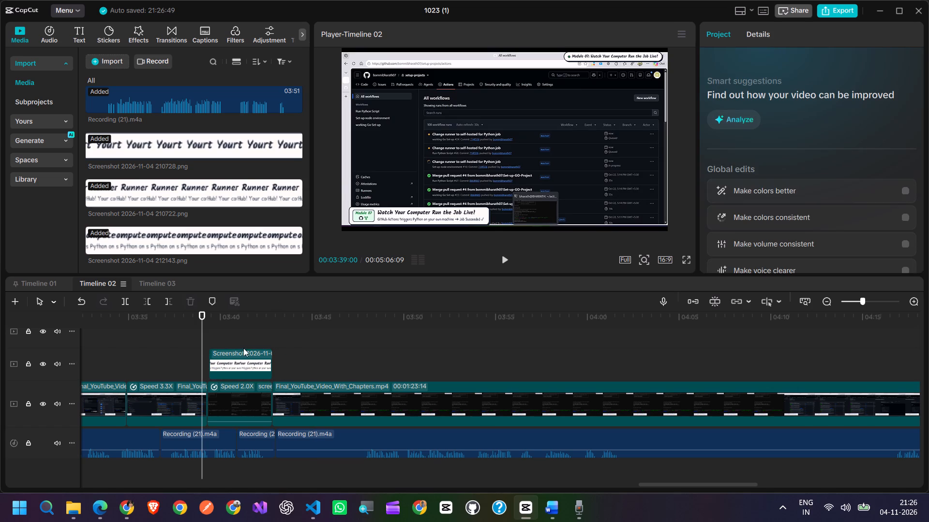
click(236, 364)
click(222, 329)
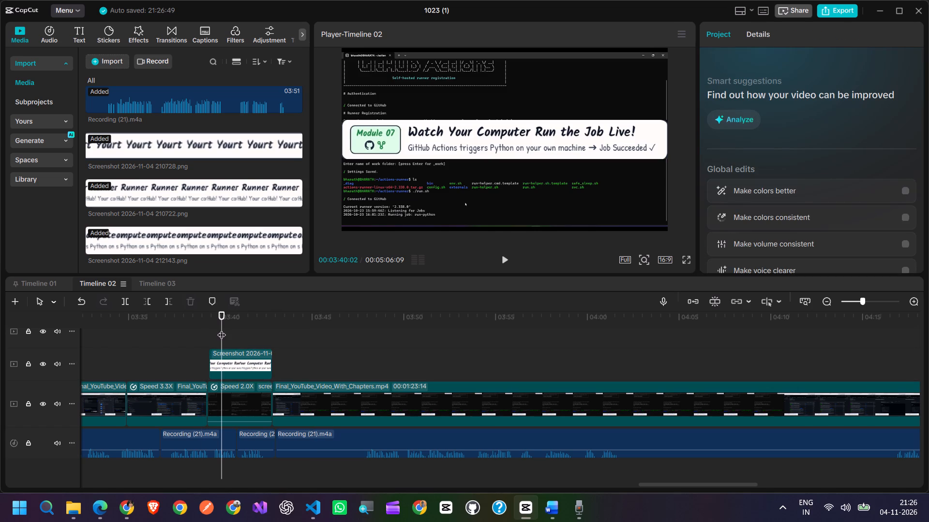
click(244, 372)
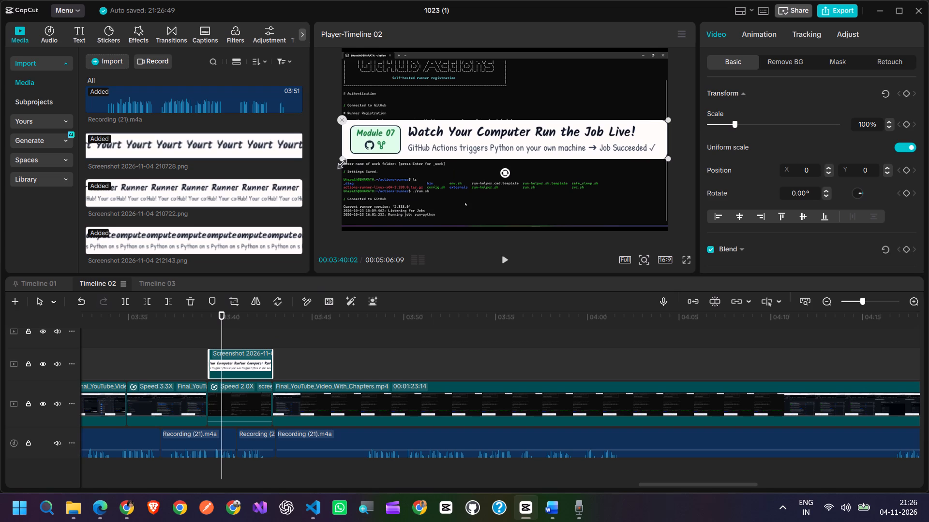
drag(340, 162, 507, 147)
drag(506, 133, 509, 134)
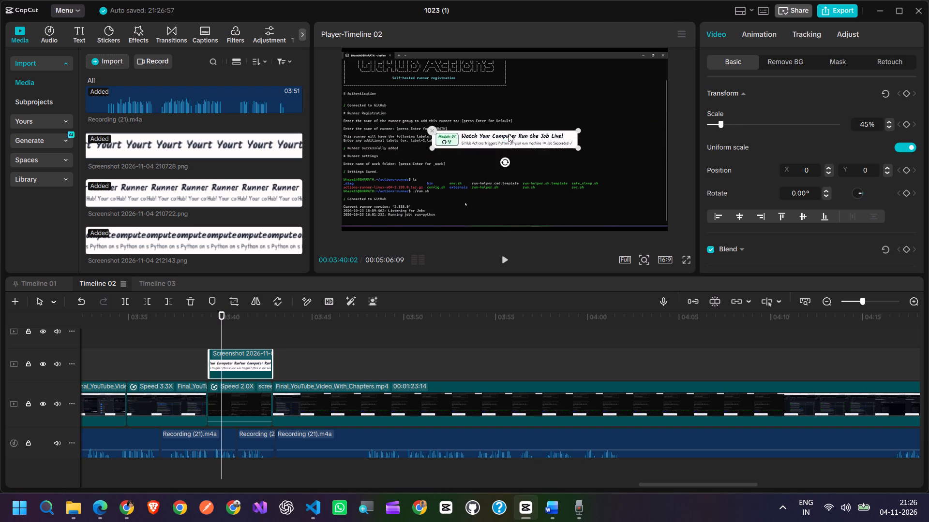
drag(509, 134, 576, 148)
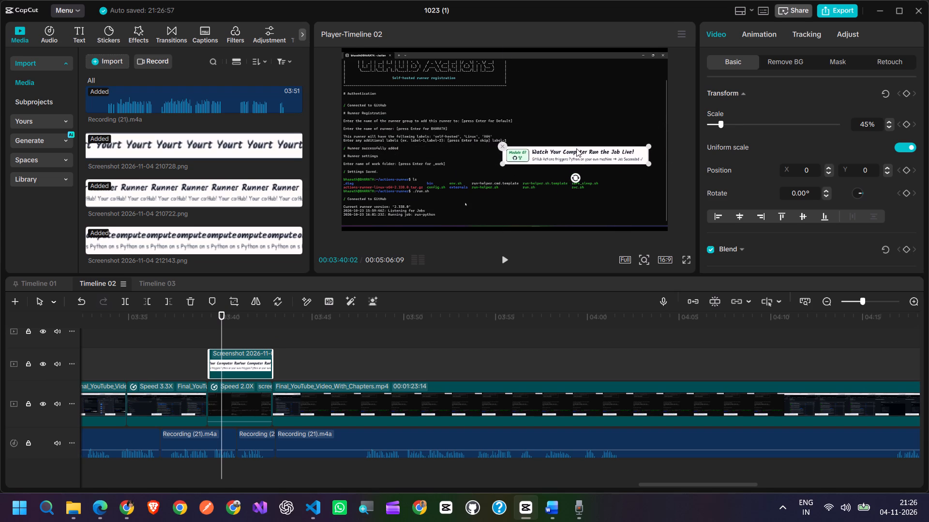
Trim the start of the long footage clip after the 2.0x clip up to 00:04:10:17, where the Actions page appears, and close the gap.
click(504, 258)
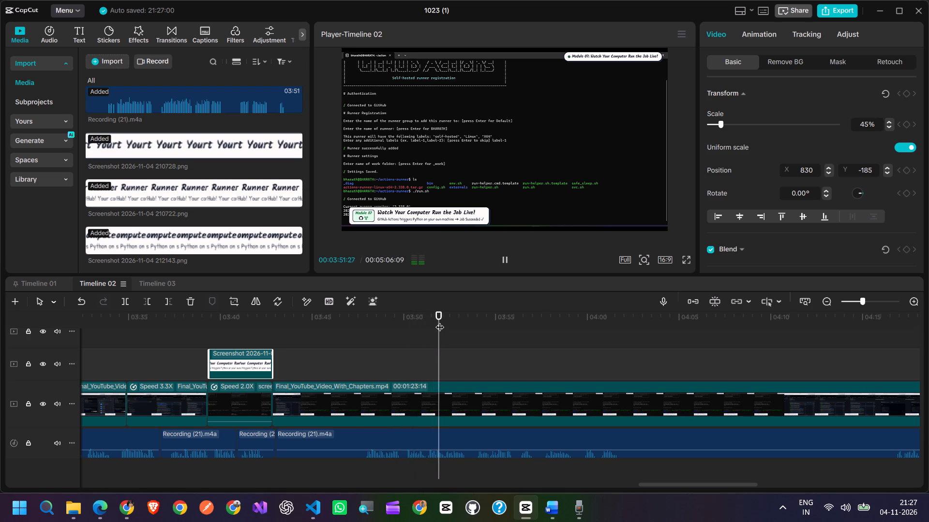
drag(442, 321, 665, 334)
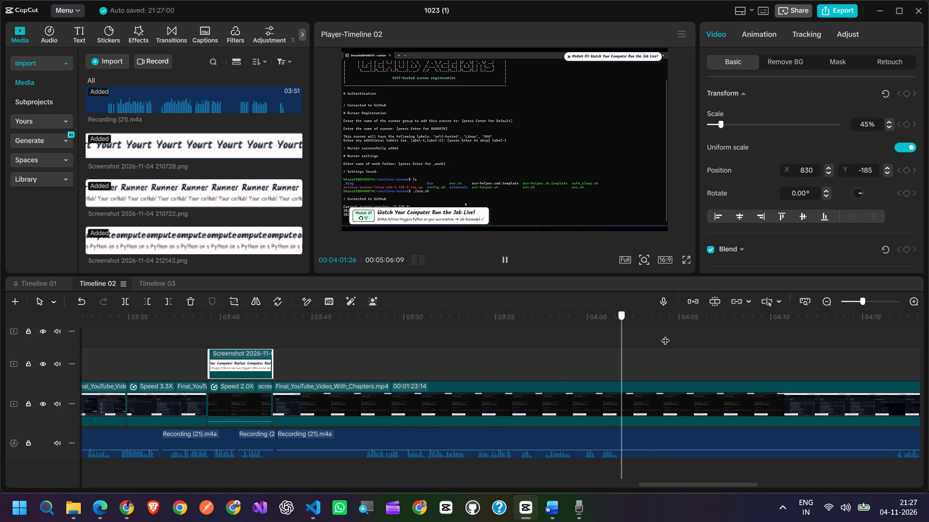
drag(665, 334, 928, 345)
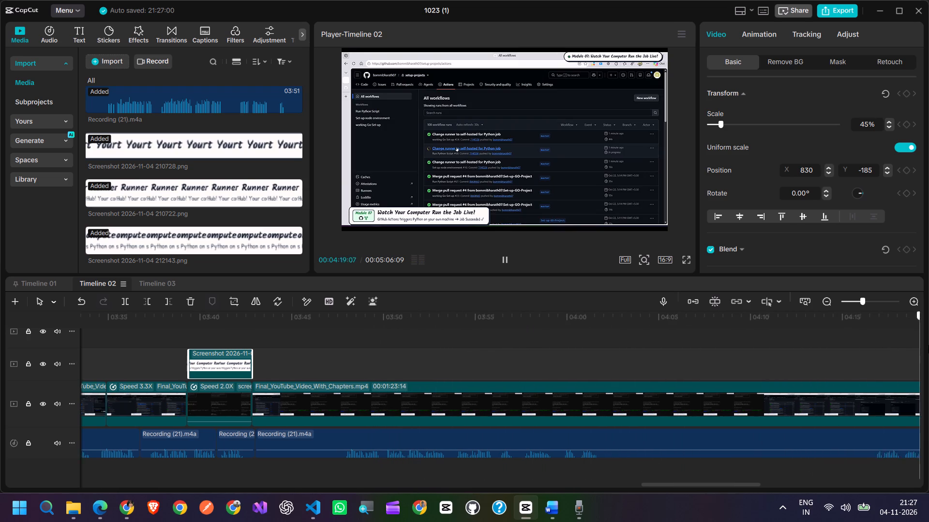
drag(928, 345, 715, 347)
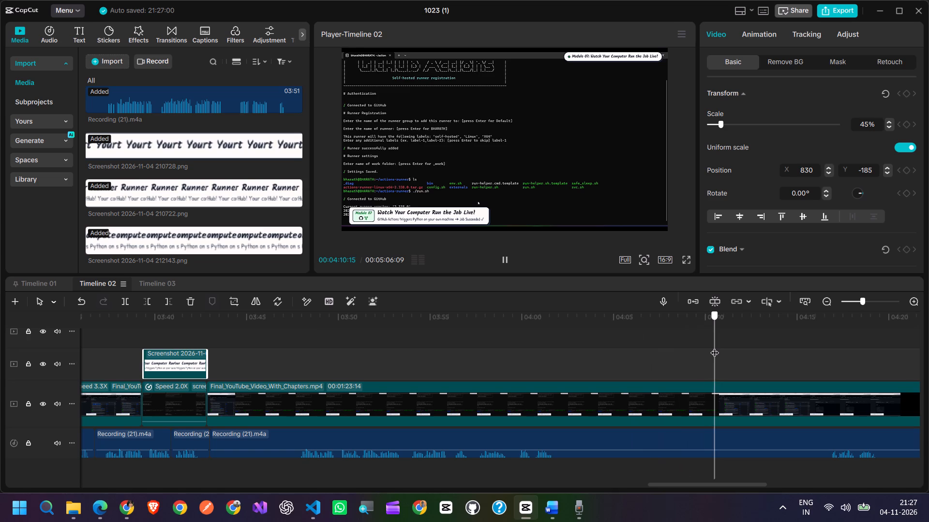
drag(715, 347, 716, 347)
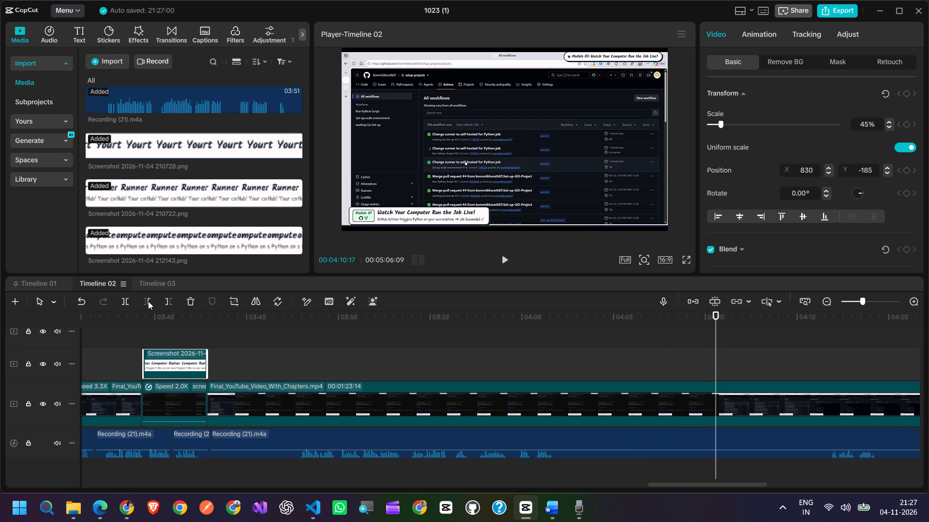
click(149, 303)
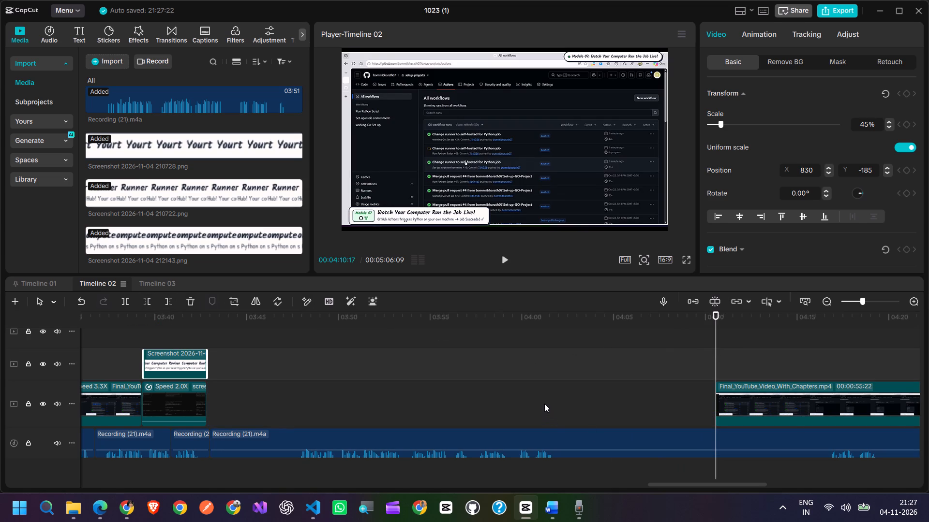
right_click(544, 404)
click(587, 408)
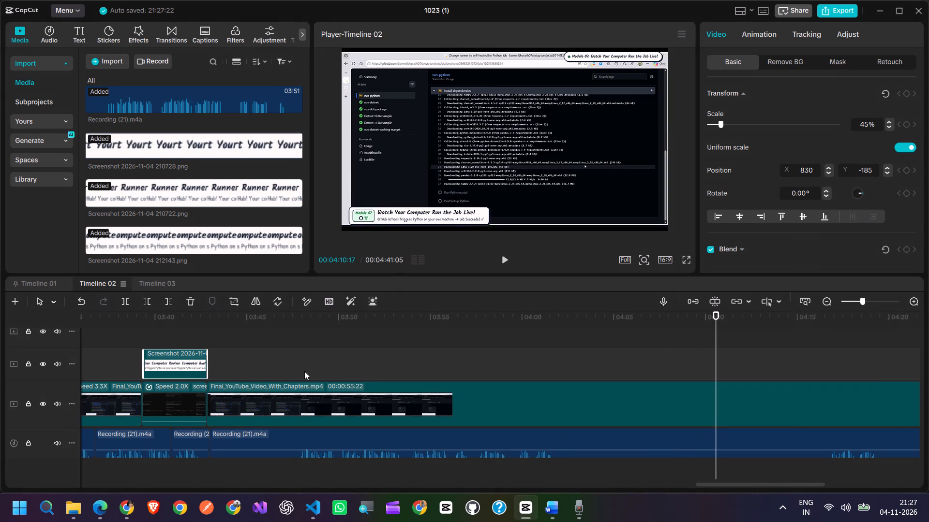
Trim the silent start of the narration clip beneath the Actions page footage up to 00:03:47:12 and close the resulting gap.
click(290, 430)
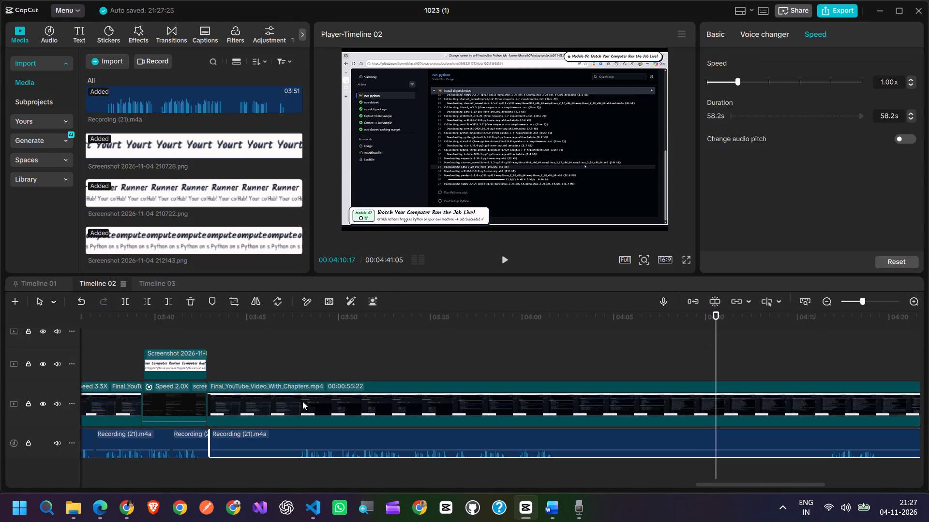
click(307, 355)
drag(306, 372, 295, 374)
click(276, 429)
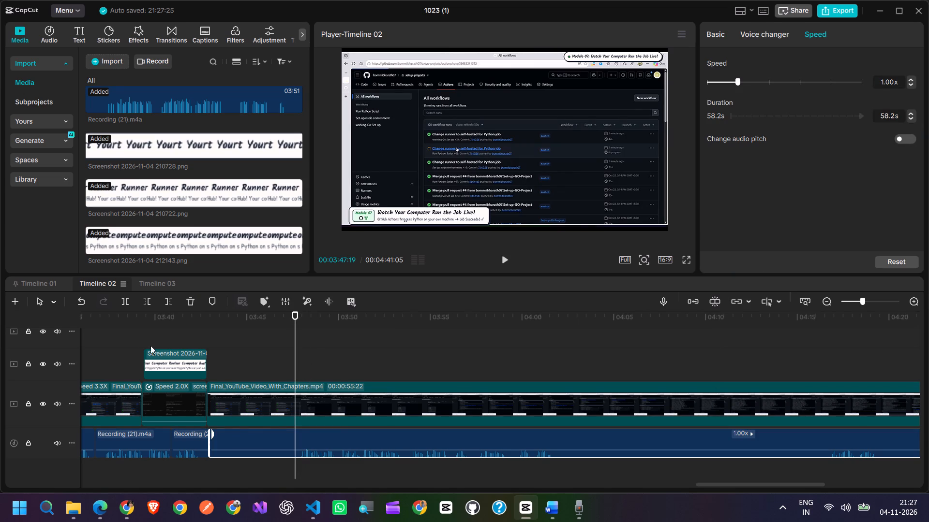
drag(297, 335, 291, 337)
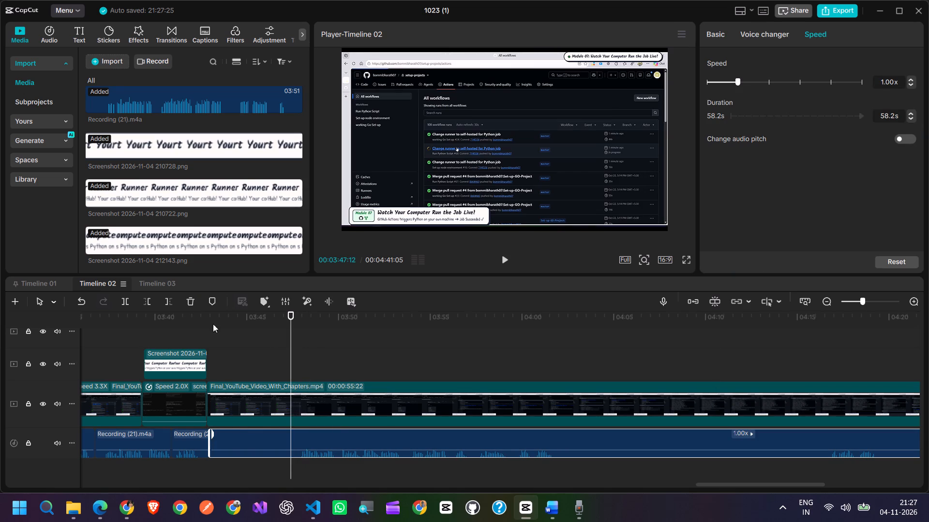
click(151, 301)
right_click(235, 436)
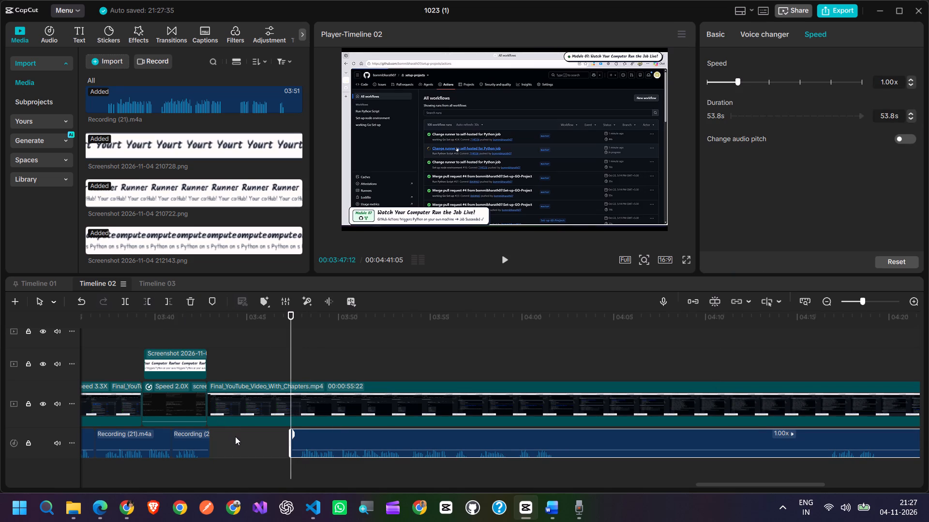
click(278, 408)
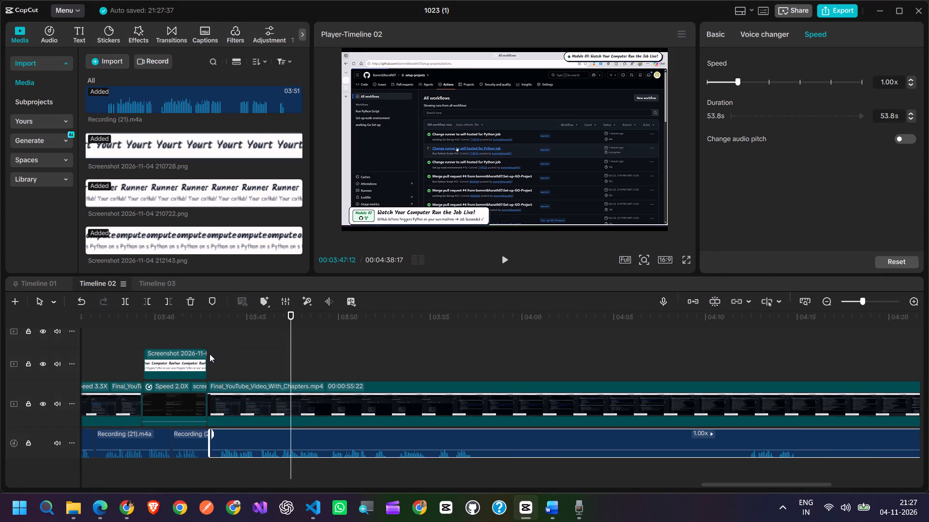
Review the tightened section through the run-python job logs and split the footage at 00:04:19:14, near the end of dependency installation.
click(210, 354)
click(507, 259)
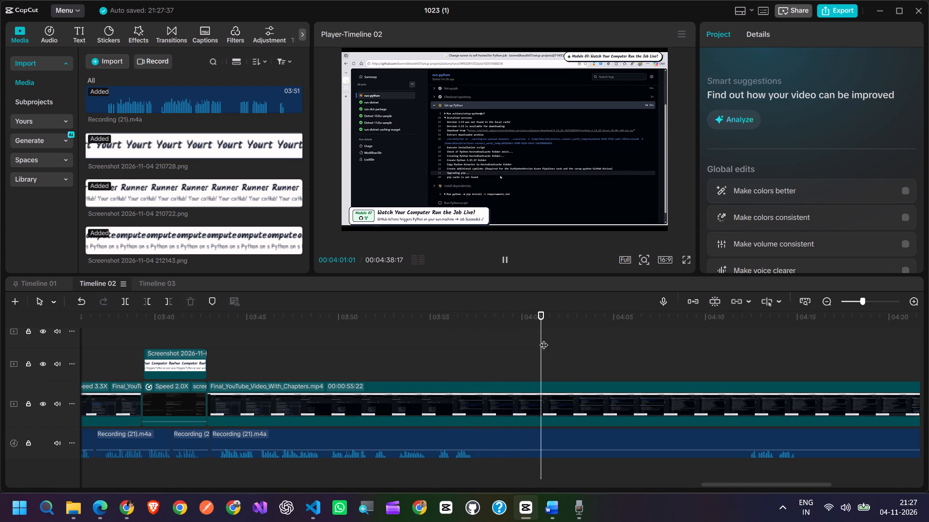
drag(544, 339, 739, 356)
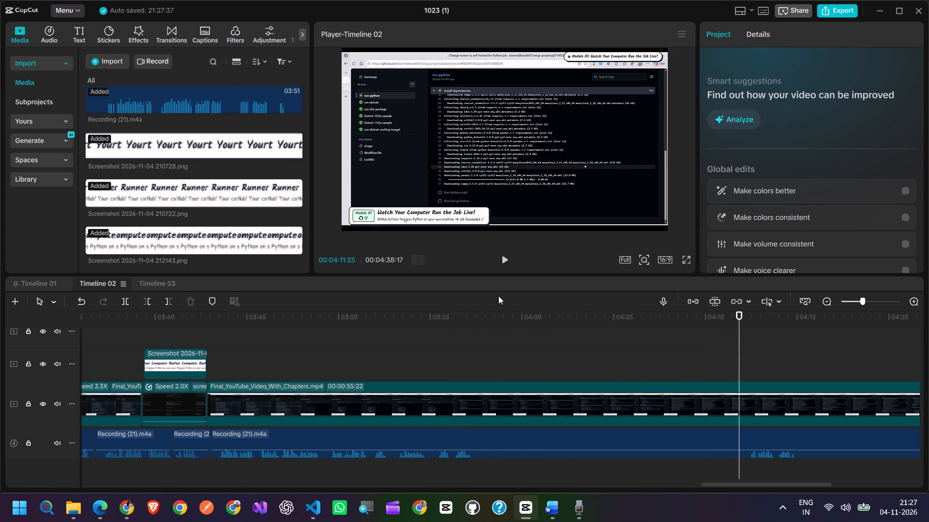
click(510, 260)
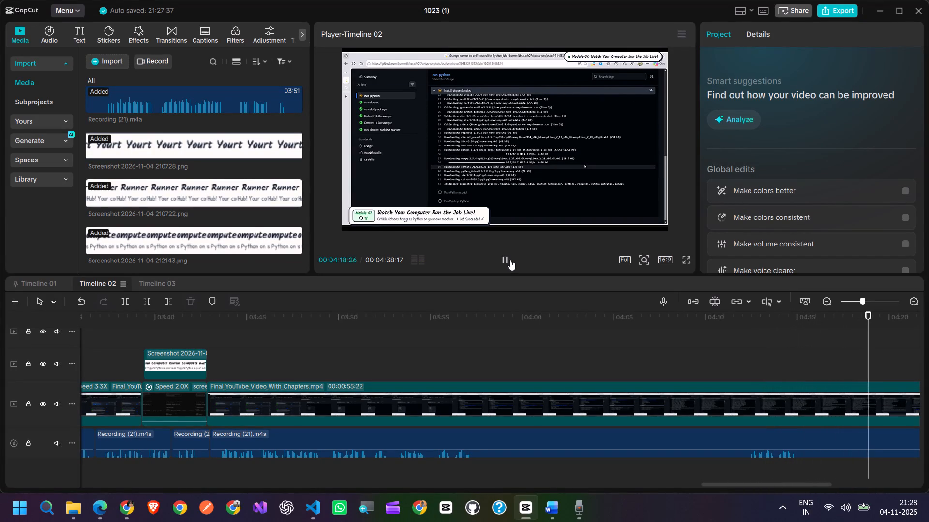
click(510, 260)
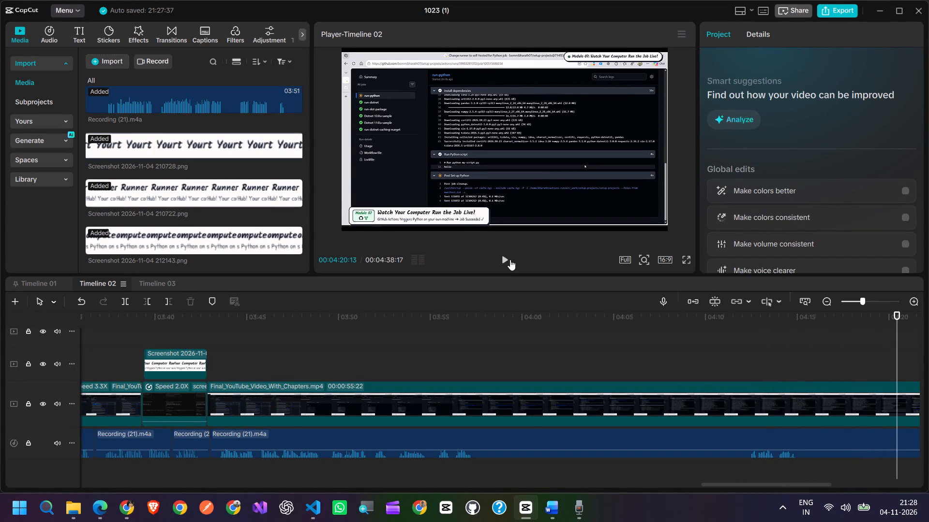
drag(895, 348, 859, 356)
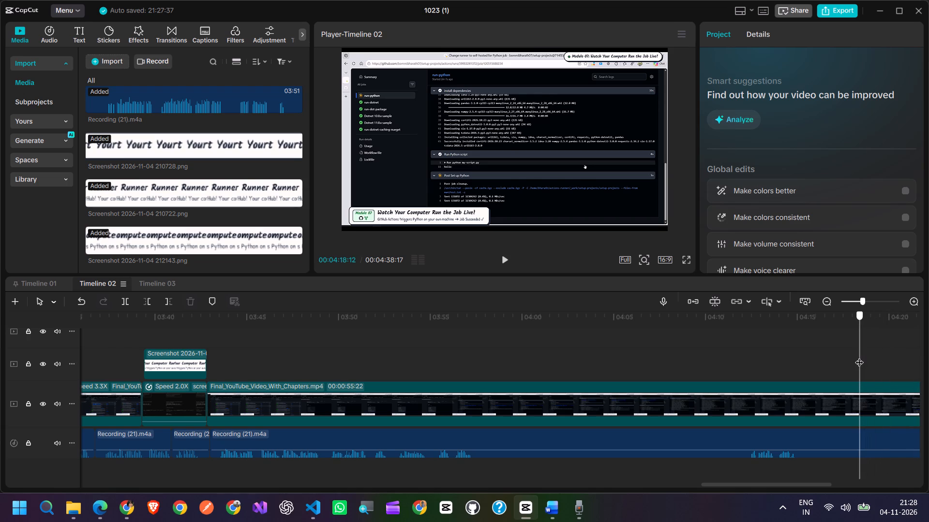
drag(859, 356, 879, 349)
click(506, 398)
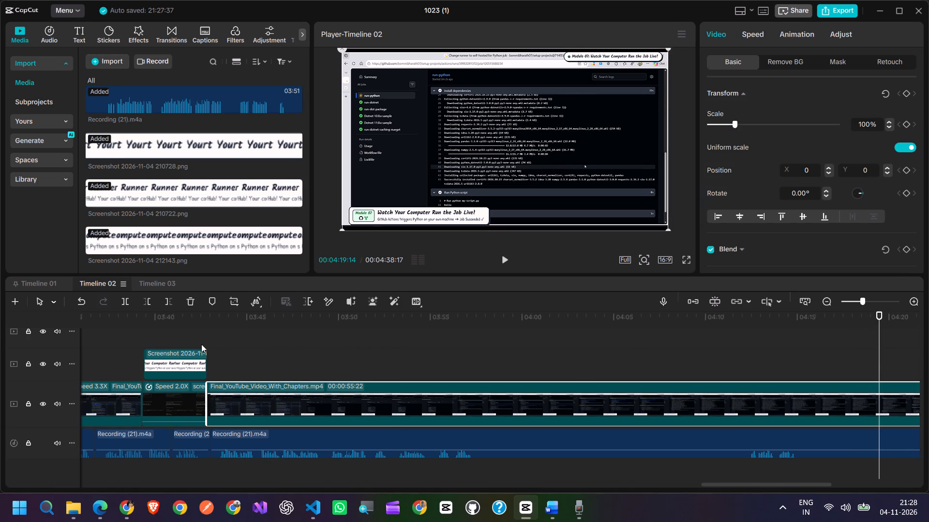
click(127, 297)
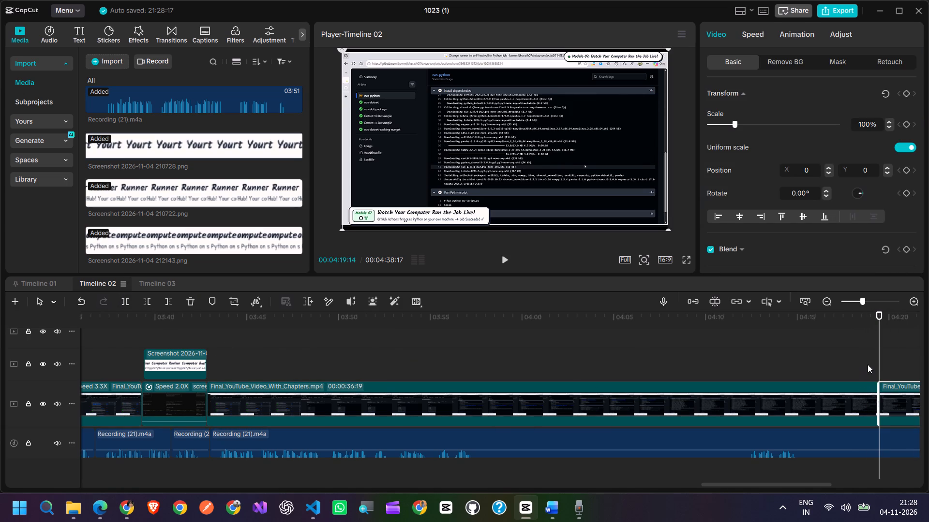
Split the Actions job footage at 00:03:57:13, just after the burst of narration ends.
drag(880, 362, 890, 362)
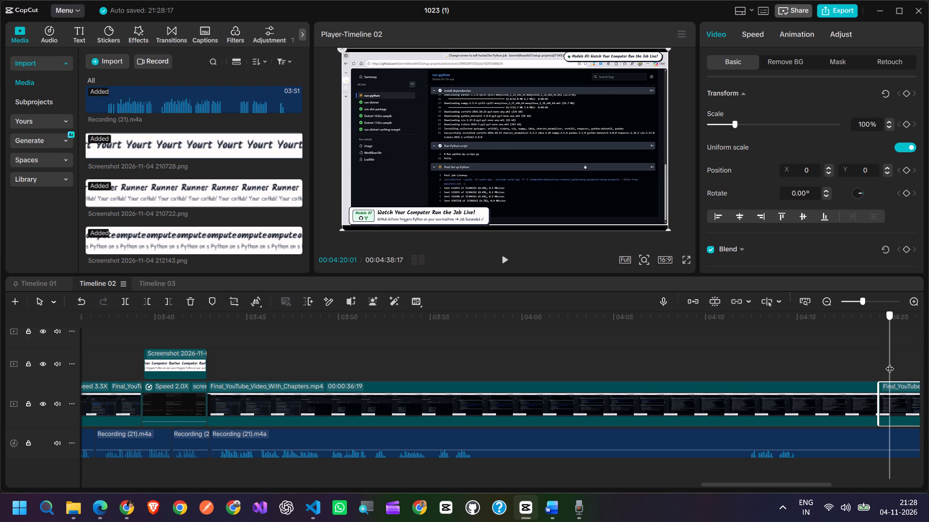
click(582, 410)
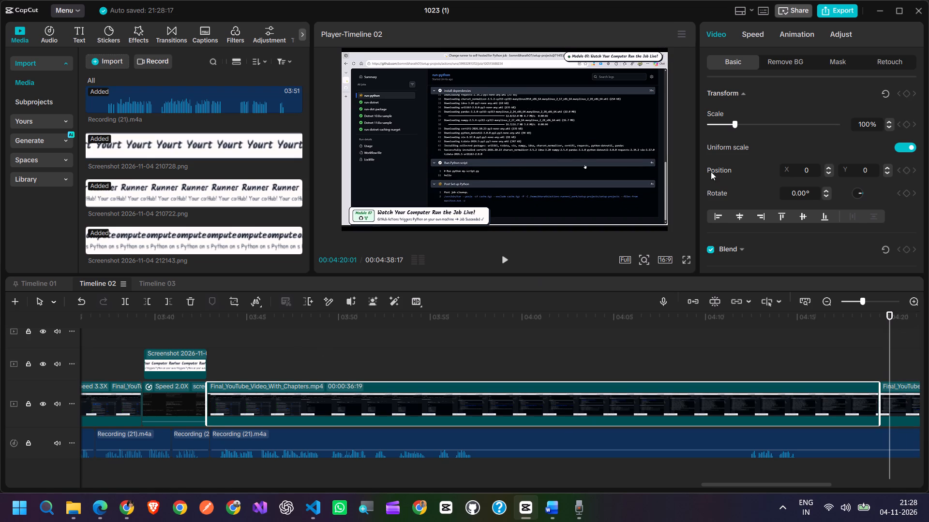
click(755, 36)
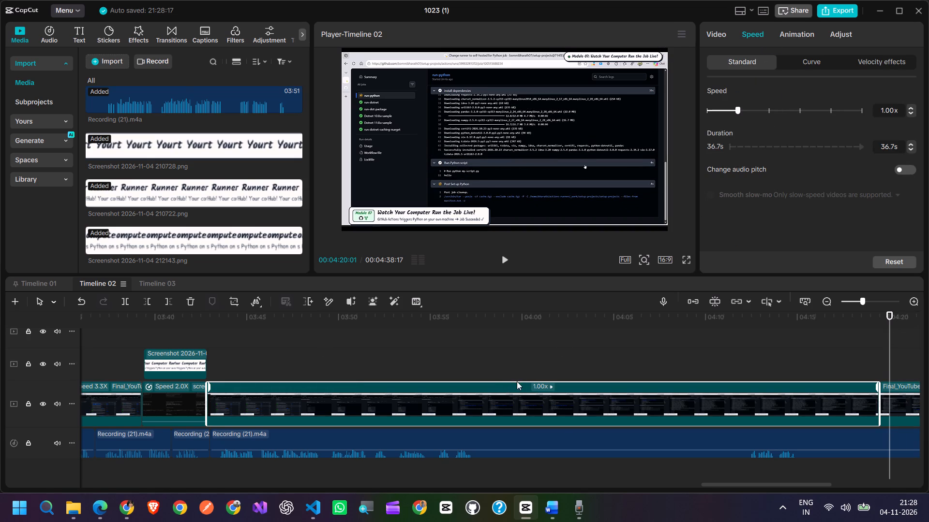
click(472, 355)
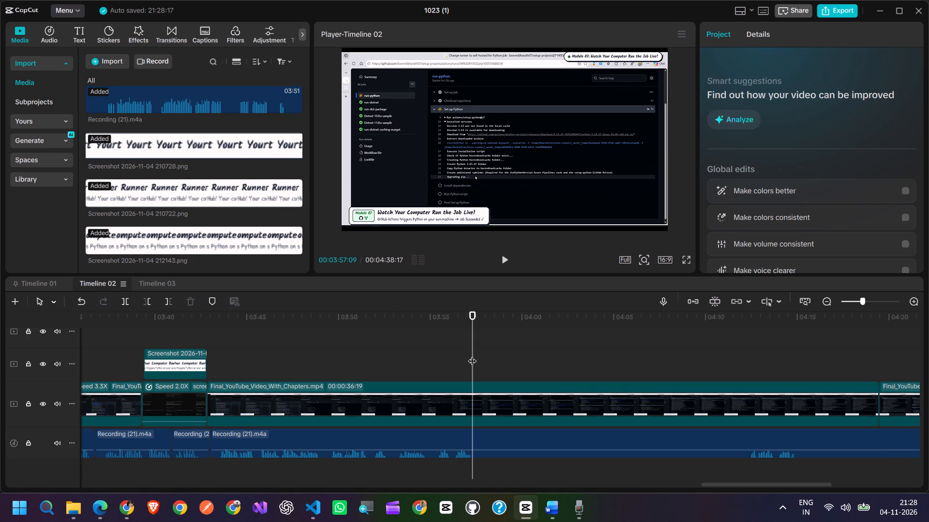
drag(472, 355, 478, 358)
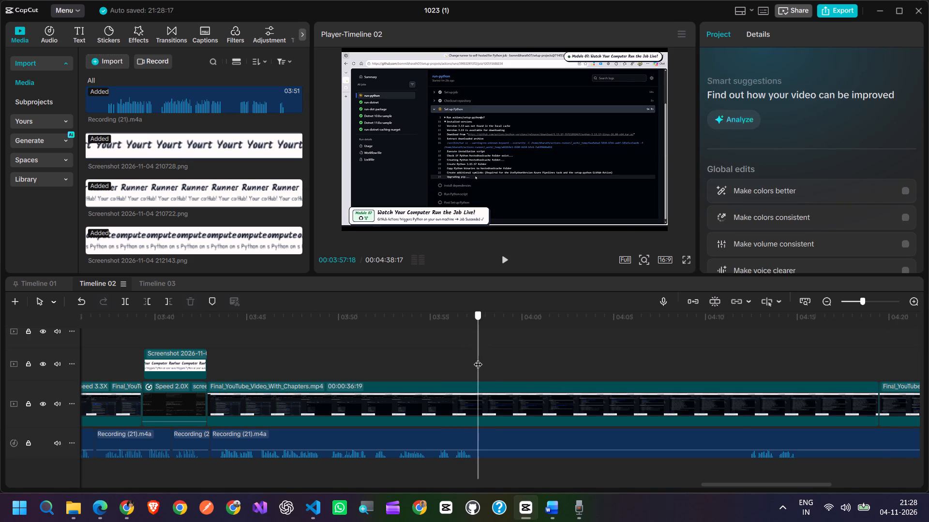
drag(478, 358, 471, 366)
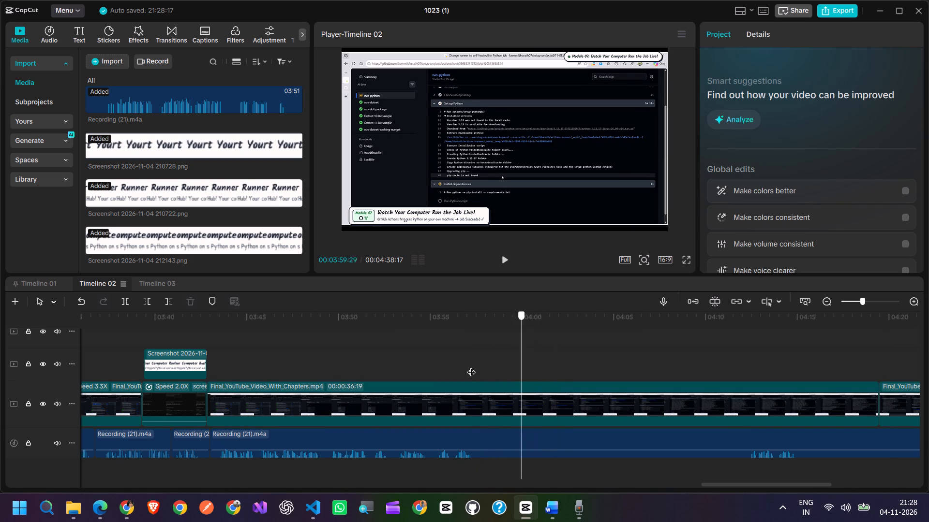
drag(471, 366, 475, 366)
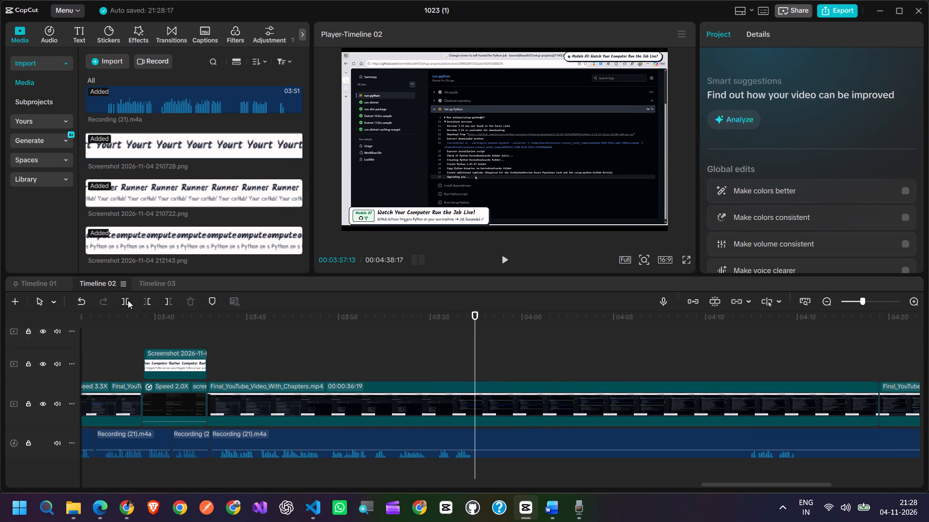
click(128, 300)
Speed up the footage segment between the splits at 00:03:57:13 and 00:04:19:14 to 7.64x.
click(550, 396)
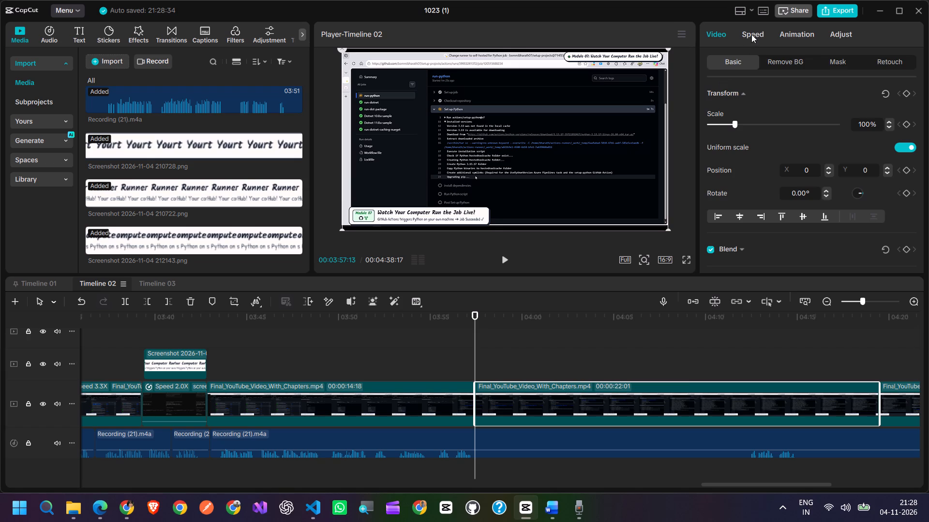
click(751, 34)
click(799, 109)
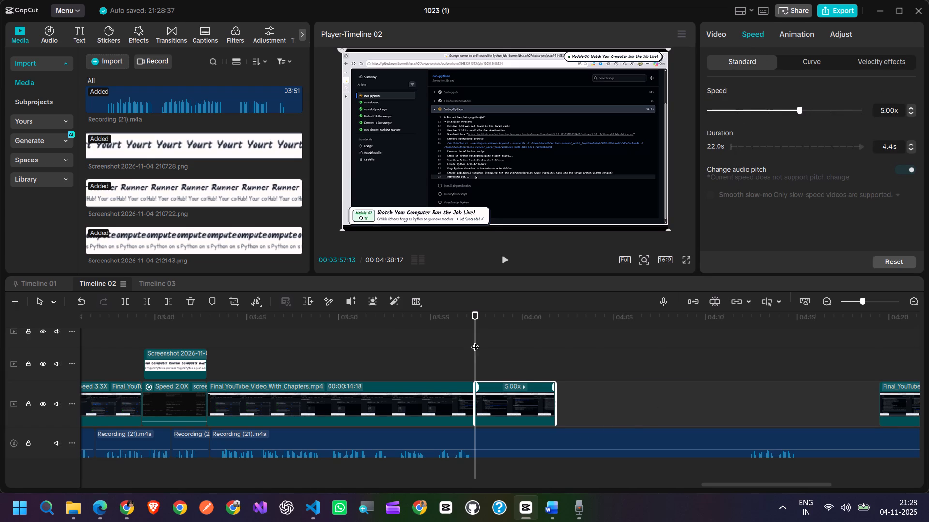
drag(476, 341, 555, 353)
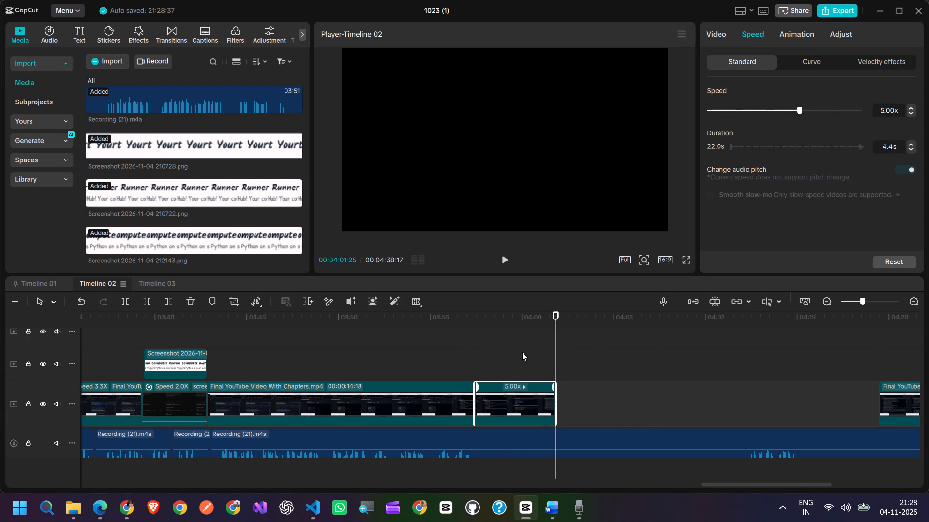
click(529, 395)
click(816, 111)
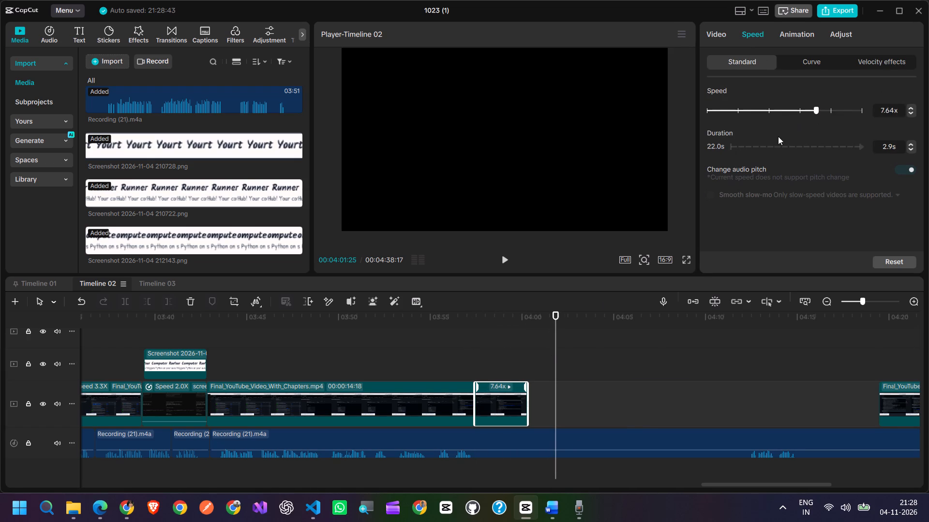
Cut the silent narration between 00:04:00:13 and 00:04:11:26 out of the audio track and close the gap it leaves.
drag(554, 327, 531, 330)
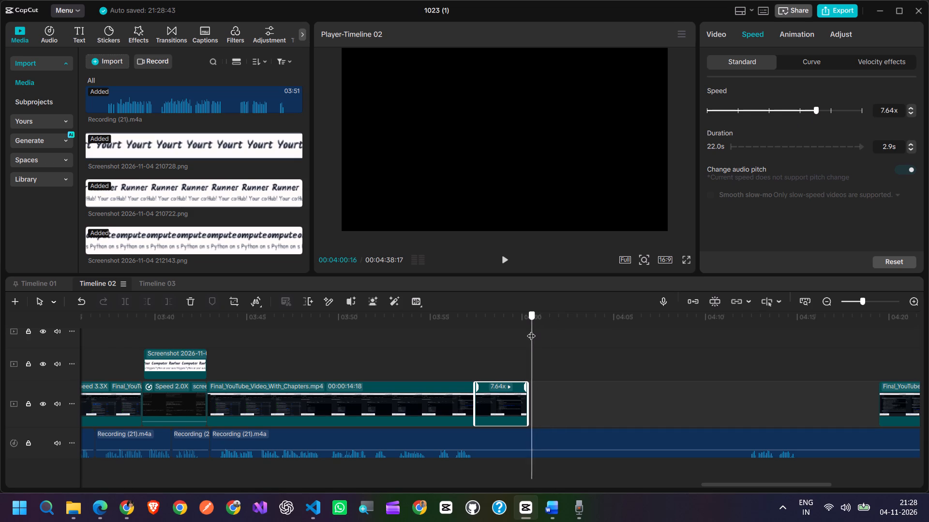
drag(531, 330, 530, 330)
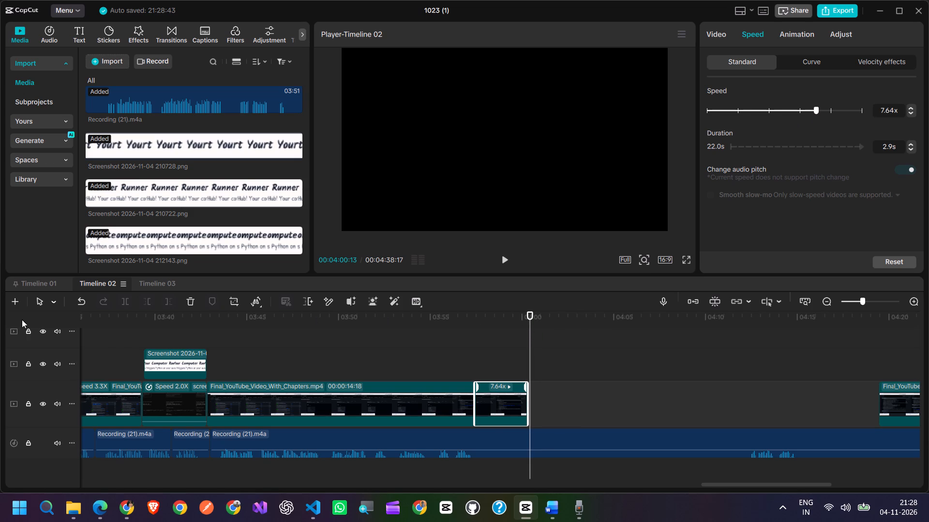
click(582, 431)
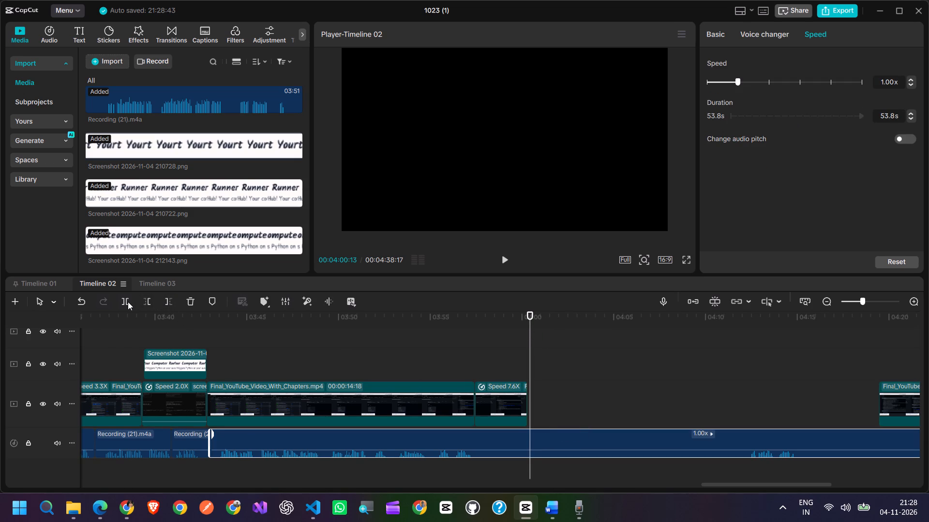
click(125, 303)
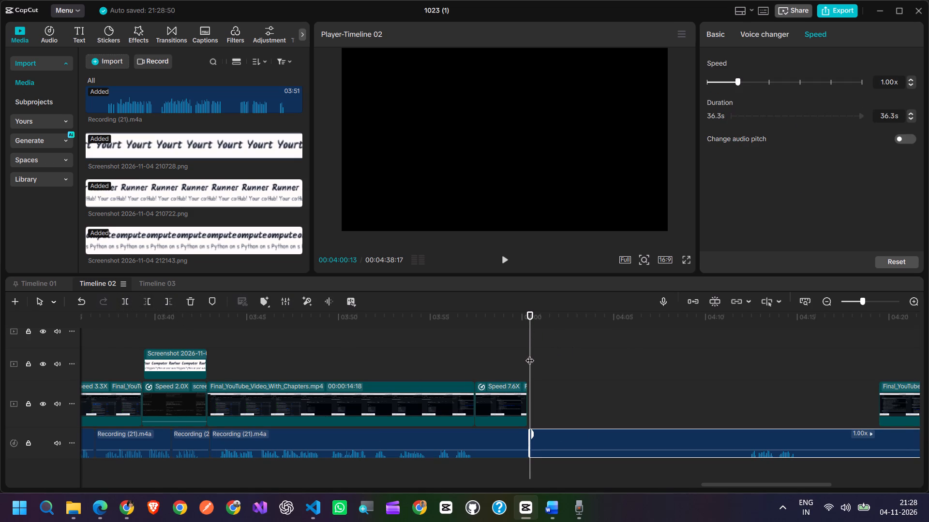
click(530, 354)
click(129, 304)
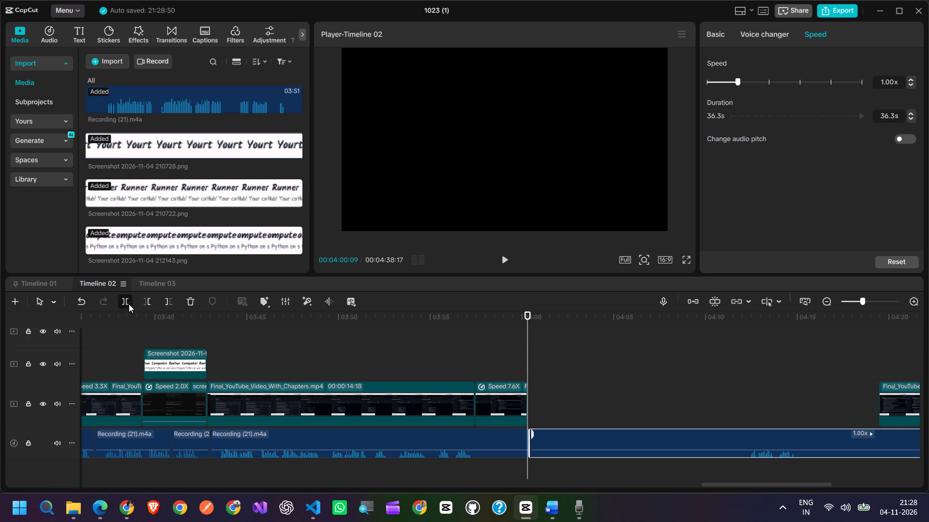
drag(528, 343, 688, 350)
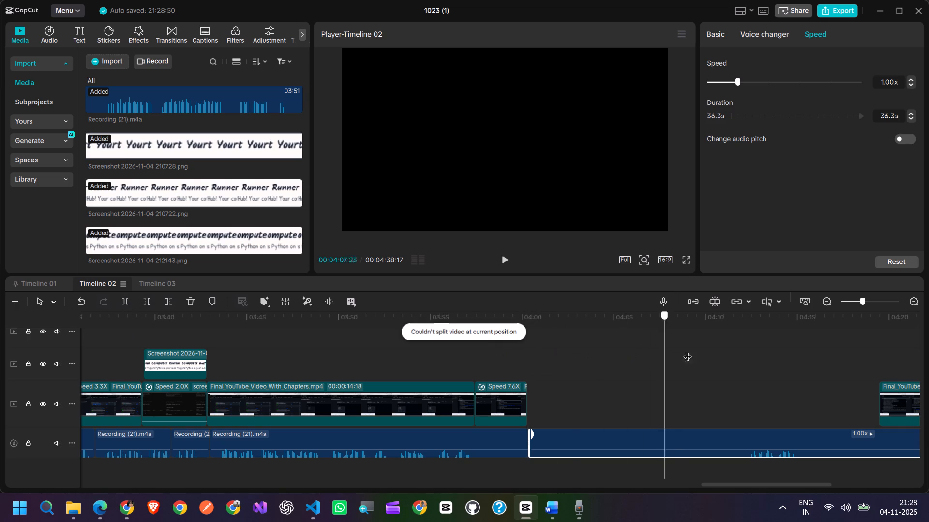
drag(688, 350, 740, 355)
click(120, 297)
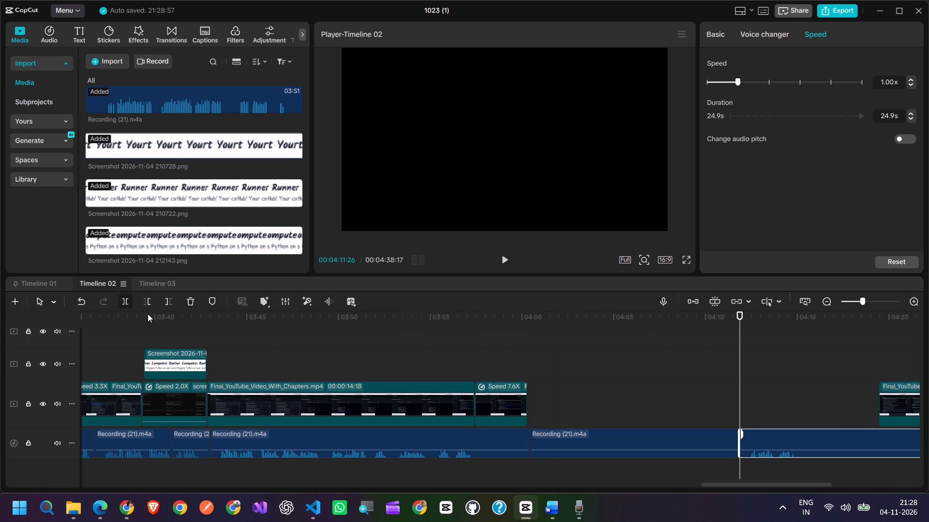
click(642, 436)
key(BackSpace)
right_click(655, 441)
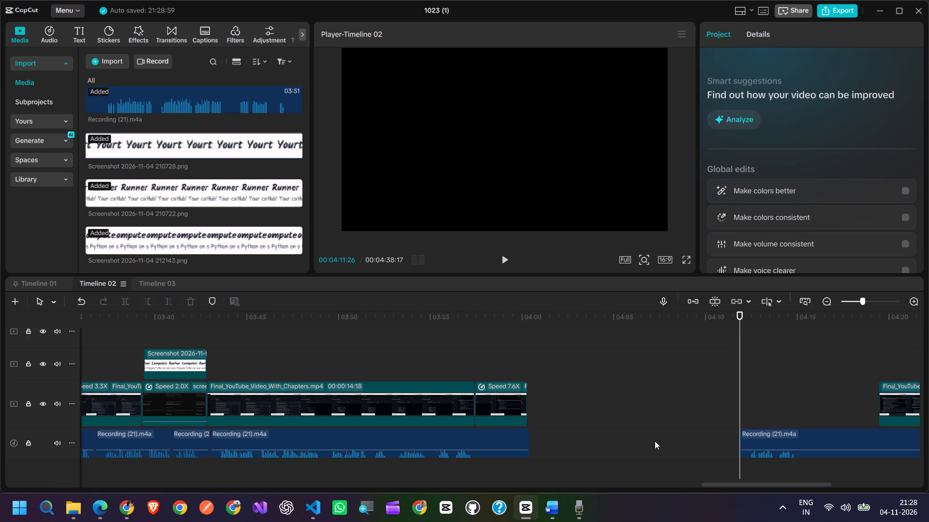
click(698, 408)
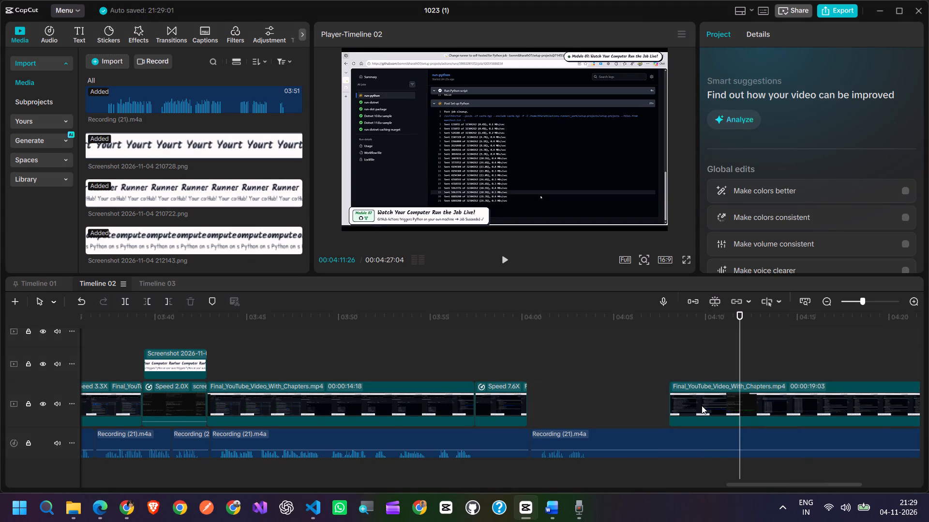
Move the remaining job footage back to just after the 7.64x segment, near 00:04:00, and play through the join.
drag(702, 406, 566, 407)
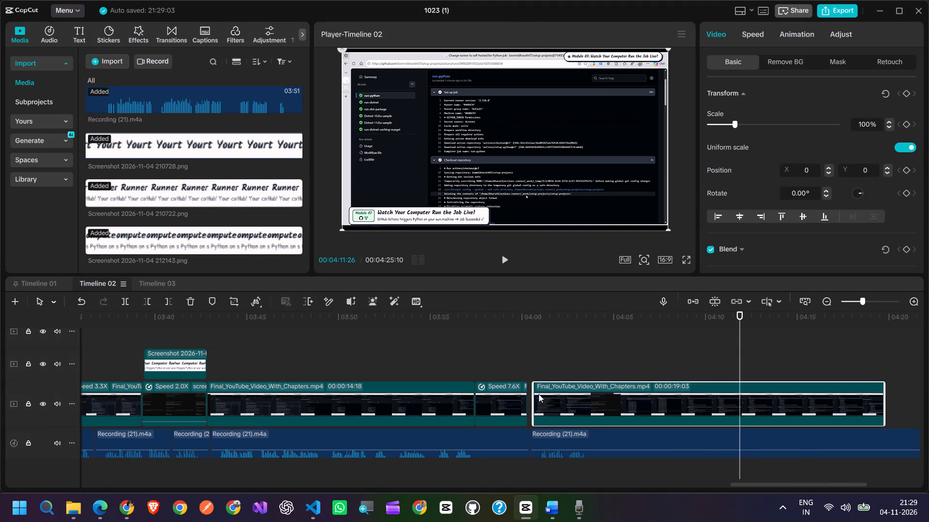
click(479, 353)
click(502, 260)
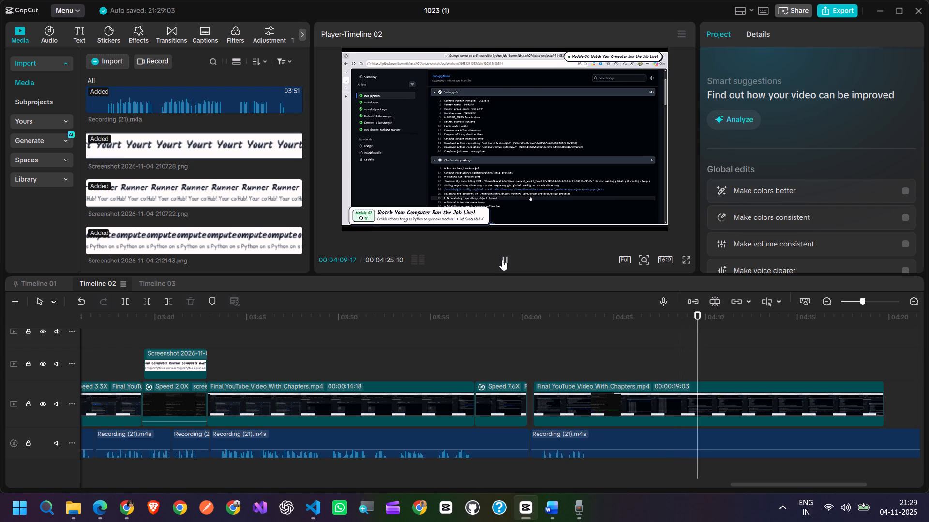
click(502, 260)
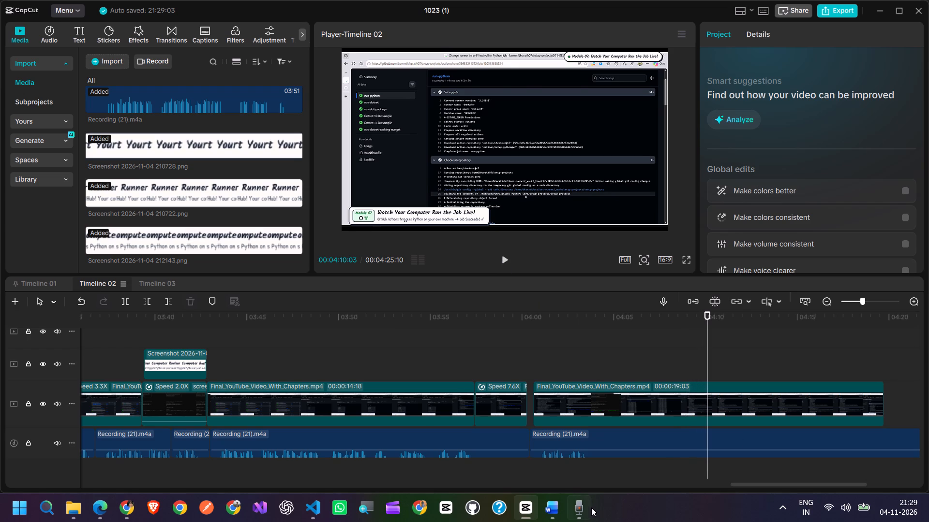
Switch to Sound Recorder and record a new voiceover take of about 9 seconds.
click(576, 501)
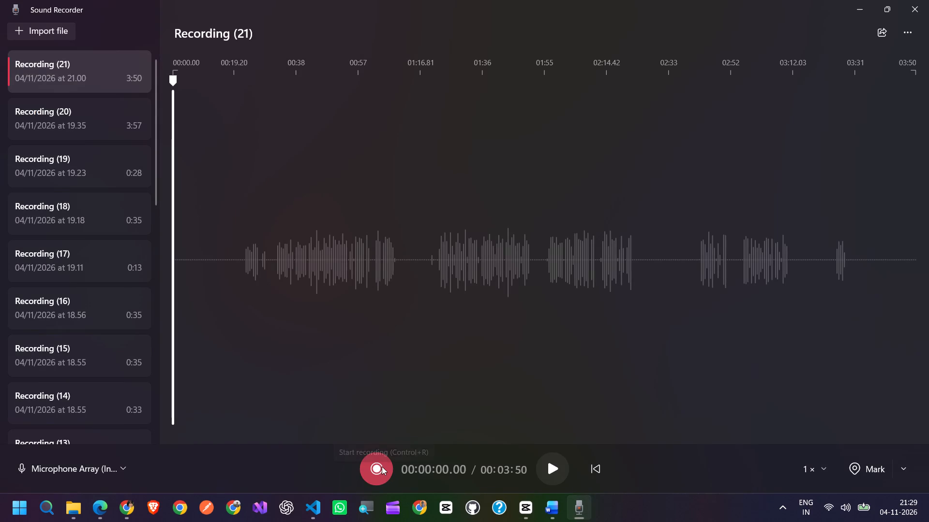
click(381, 465)
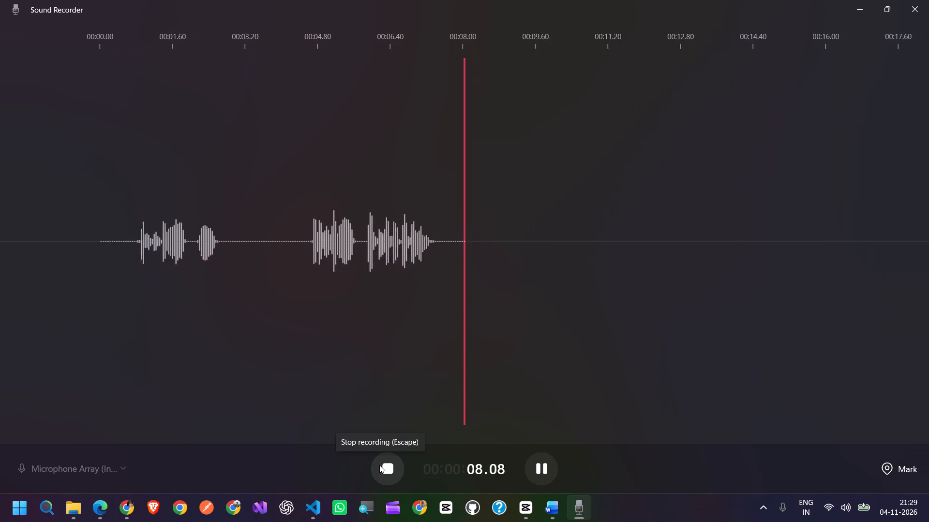
click(378, 466)
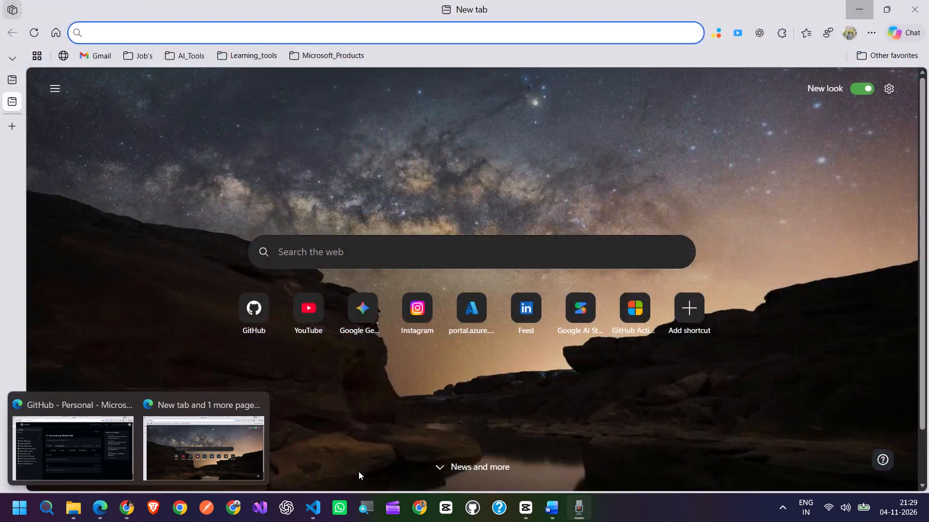
Check the beginning of the runner script in Word, and record another voiceover take of about 9 seconds in Sound Recorder.
click(553, 507)
scroll(468, 364, up, 7)
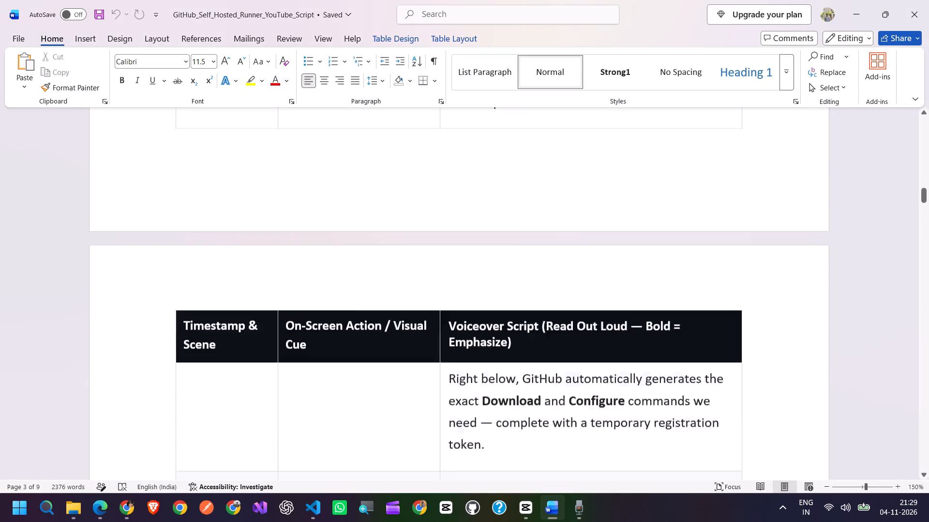
scroll(468, 364, up, 20)
scroll(468, 364, up, 17)
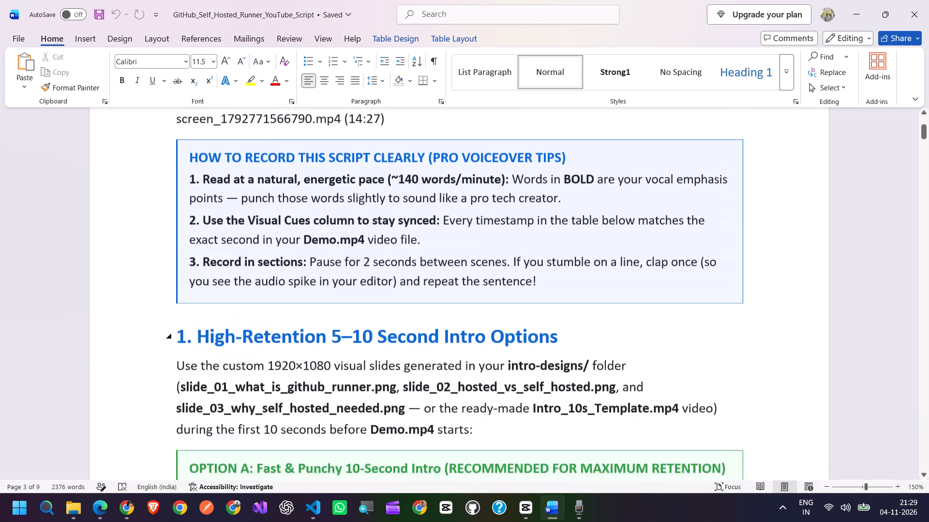
scroll(468, 364, up, 7)
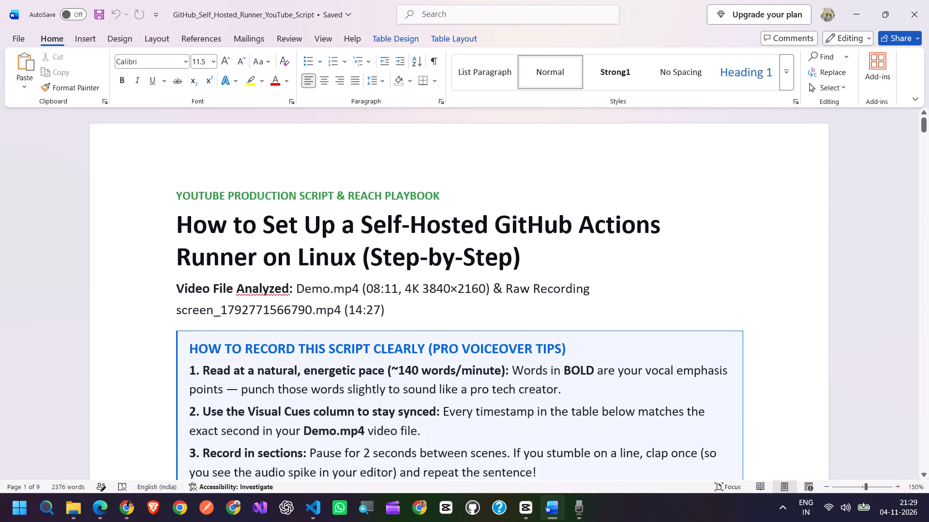
key(alt+Tab)
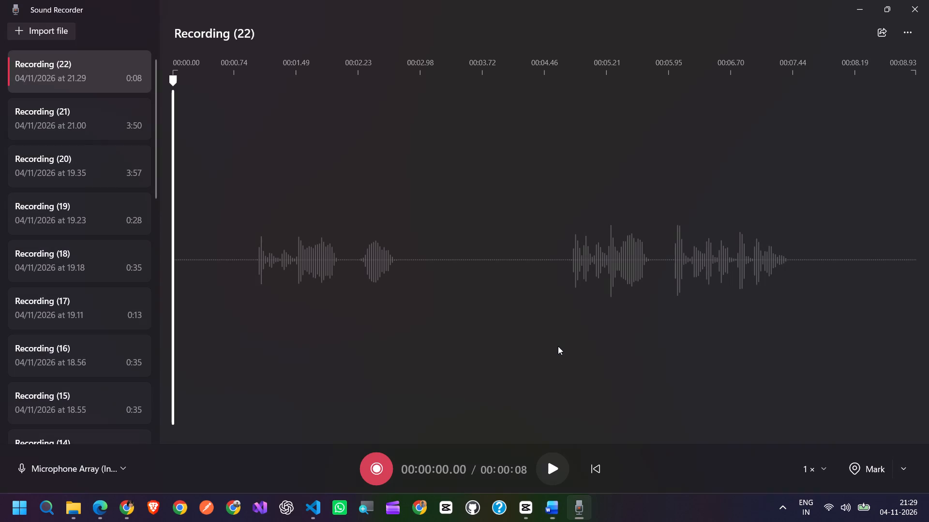
click(375, 464)
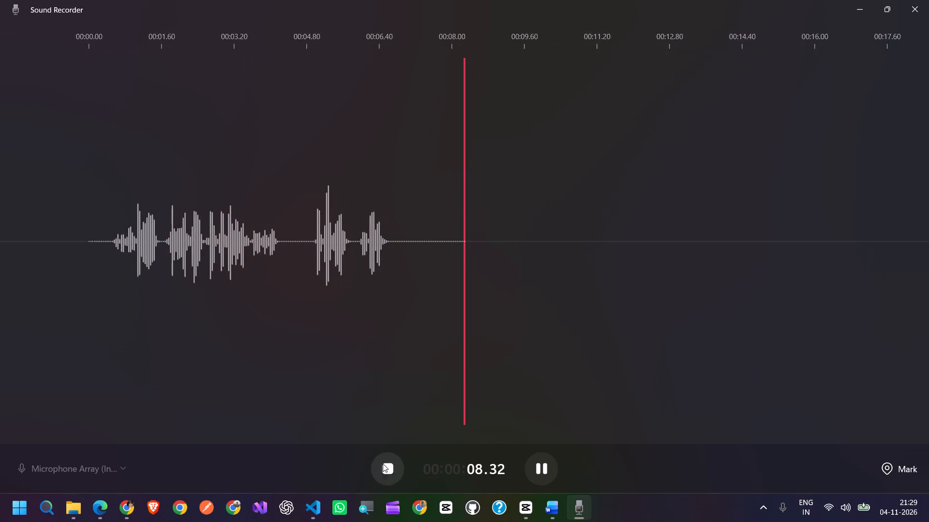
click(385, 465)
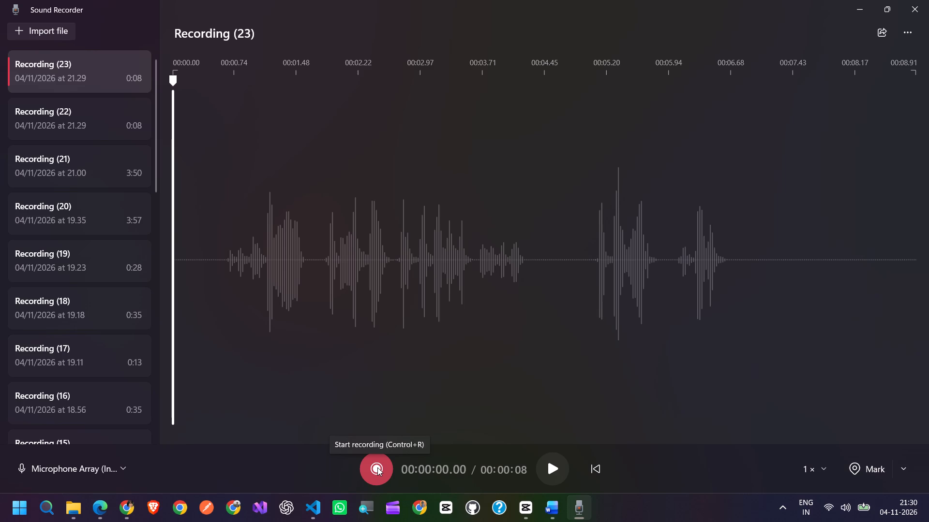
Record one more voiceover take of about 6 seconds.
click(378, 471)
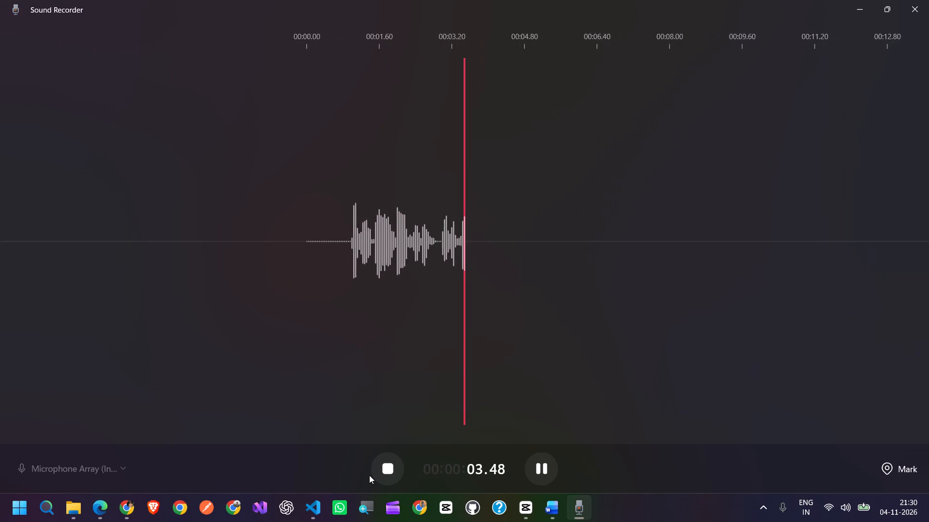
click(399, 470)
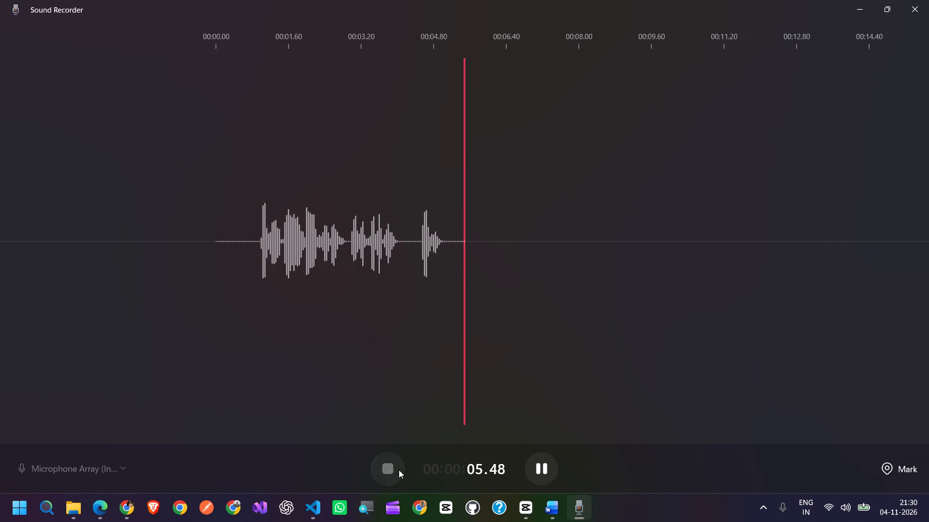
Start a media import in CapCut and copy the Sound Recordings folder path from the newest recording's location in File Explorer.
key(alt+Tab)
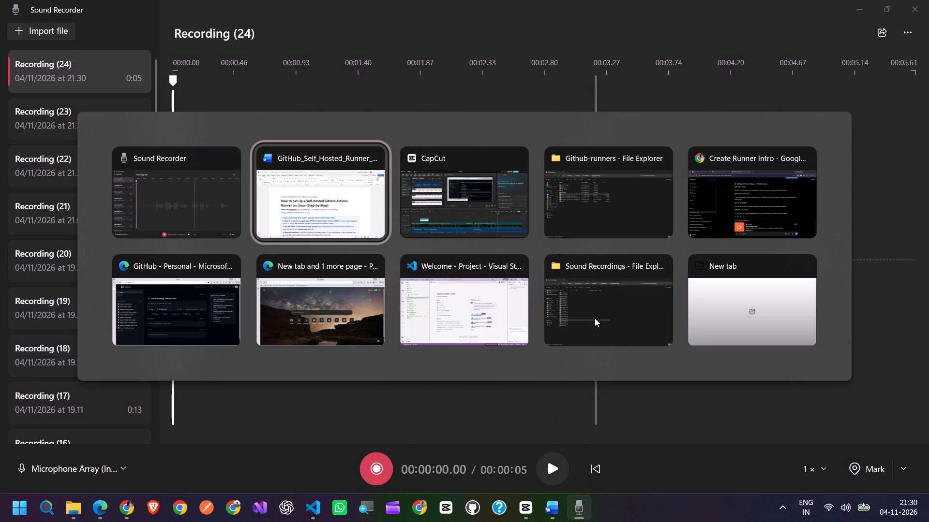
key(alt+Tab)
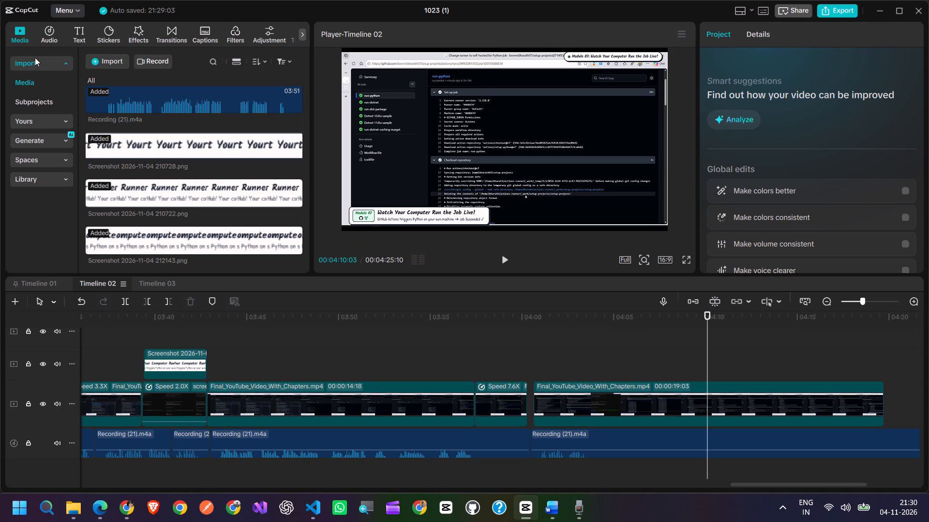
click(91, 61)
click(155, 87)
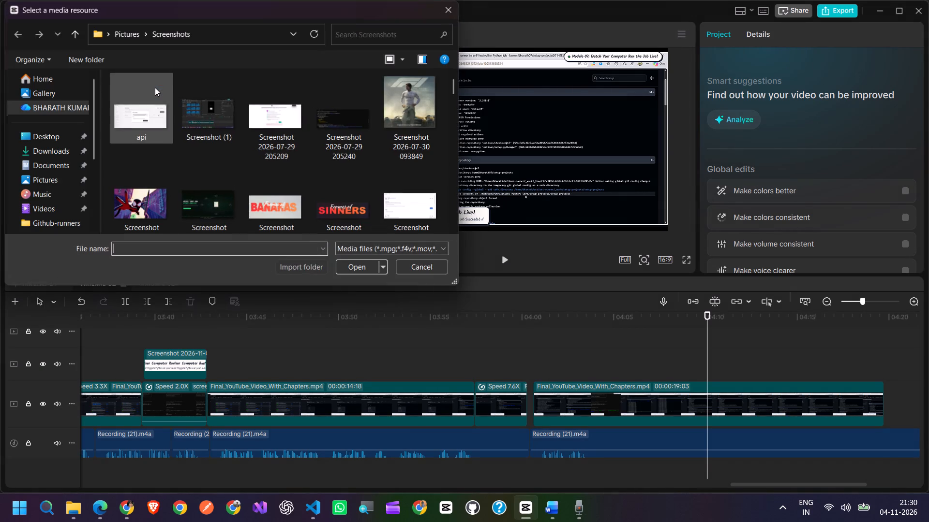
click(231, 36)
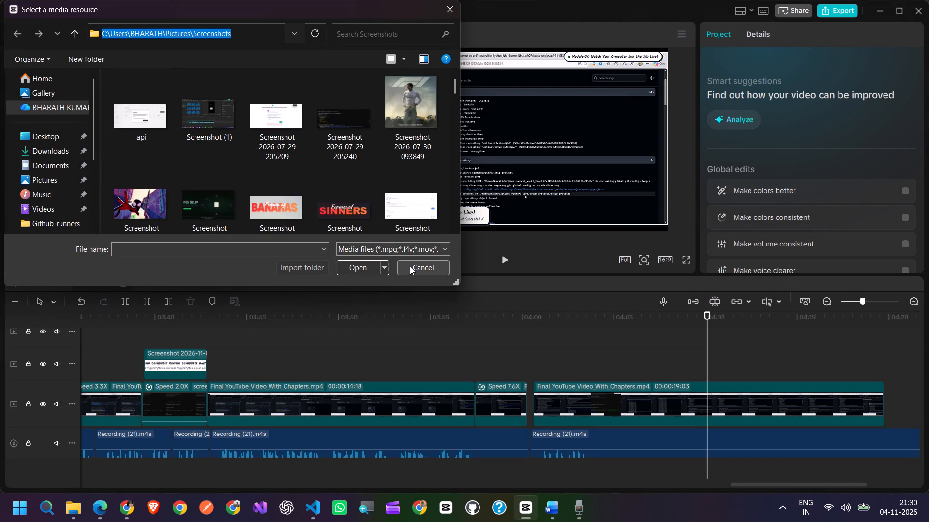
click(575, 507)
right_click(92, 70)
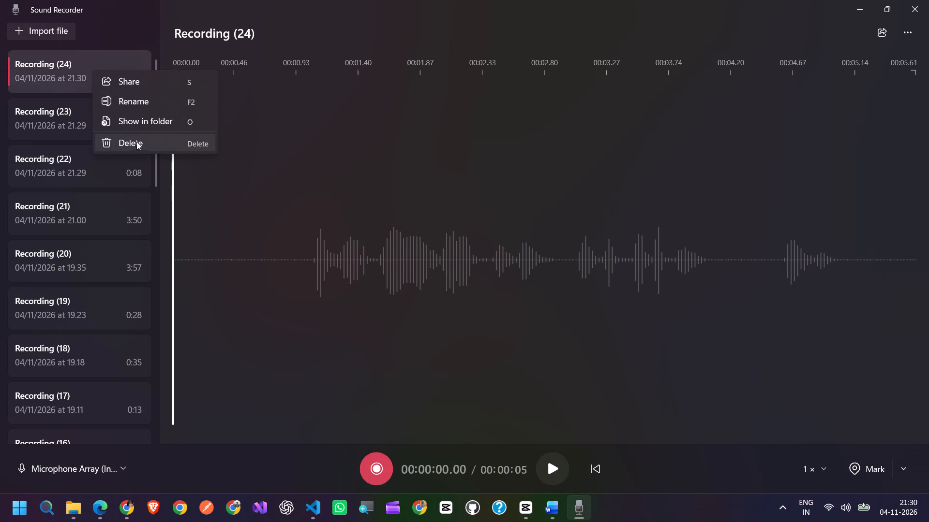
click(139, 124)
click(556, 43)
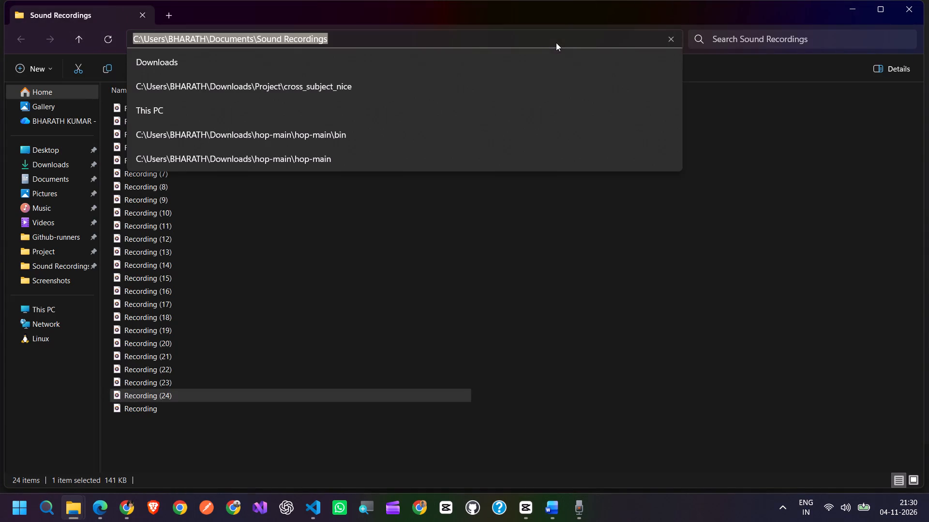
key(ctrl+c)
Import Recording (23) and Recording (24) from the Sound Recordings folder into the CapCut project media.
key(alt+Tab)
key(alt+Tab)
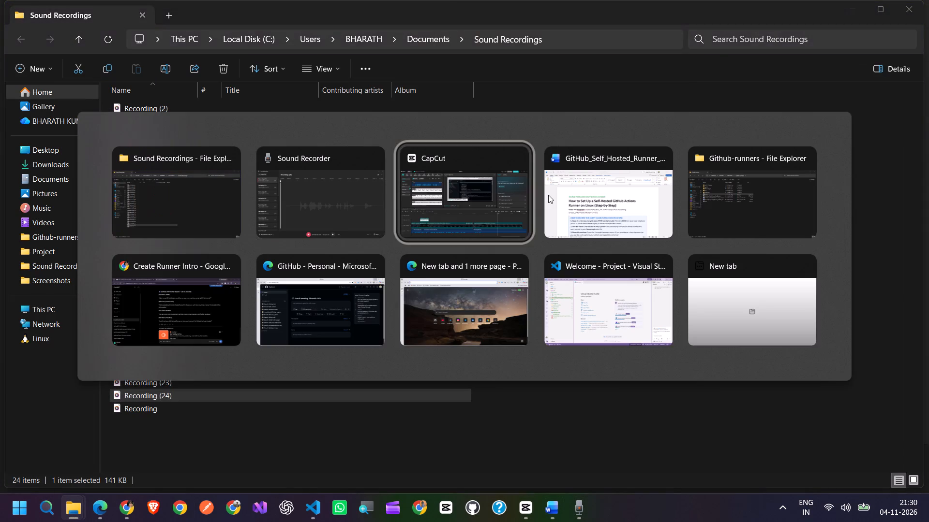
click(245, 29)
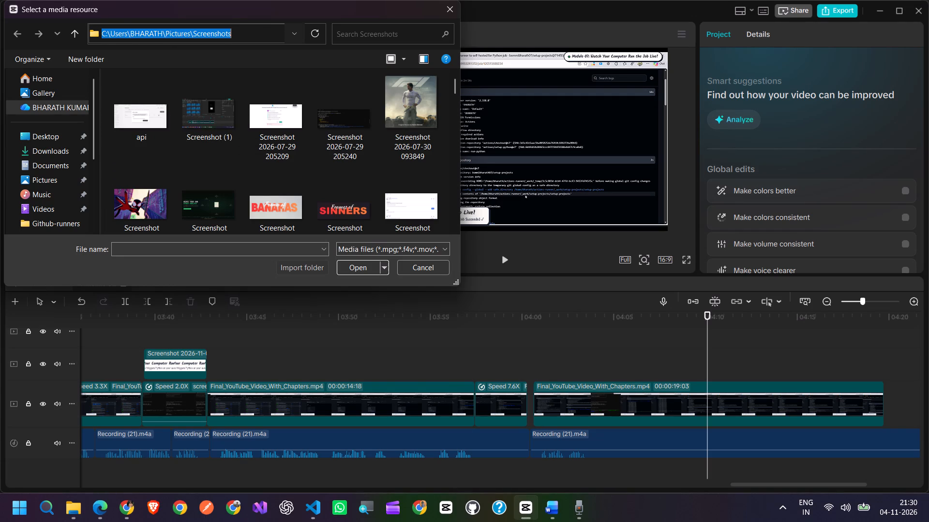
key(ctrl+v)
key(Return)
scroll(195, 184, down, 13)
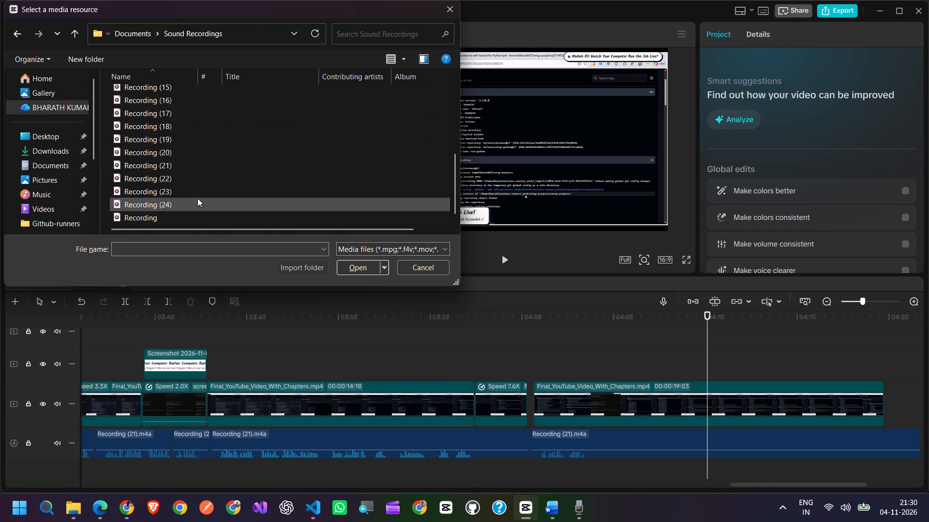
scroll(197, 198, down, 1)
ctrl+click(162, 194)
ctrl+click(165, 202)
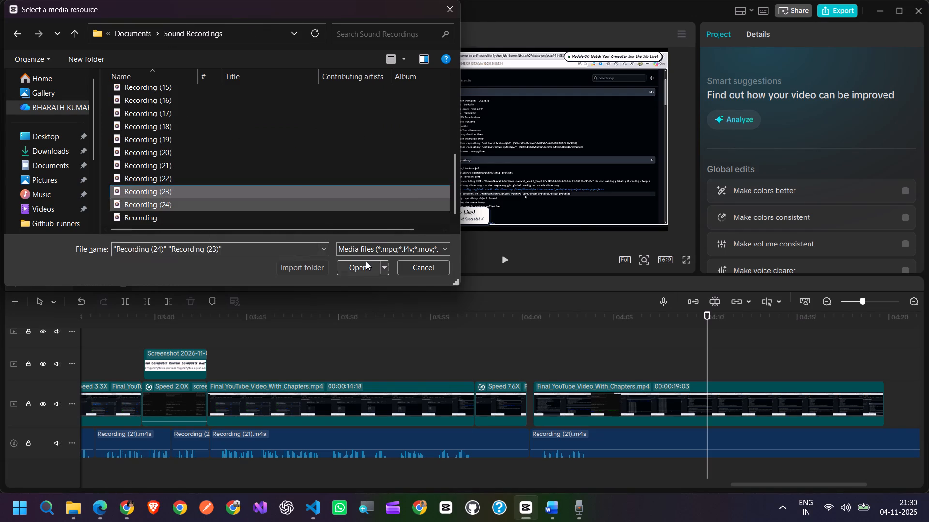
ctrl+click(366, 261)
scroll(236, 224, down, 5)
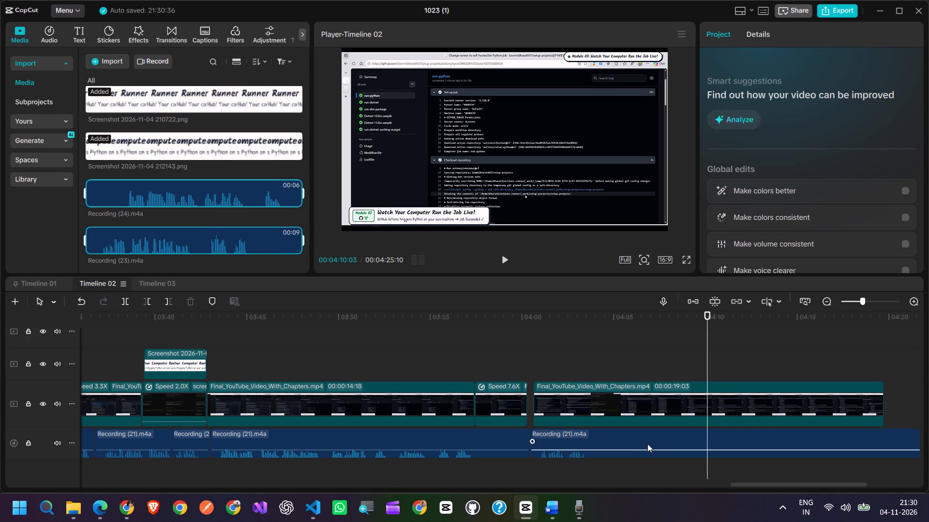
Close the small footage gap between the 7.64x segment and the following job footage near 00:04:00.
right_click(530, 404)
click(572, 408)
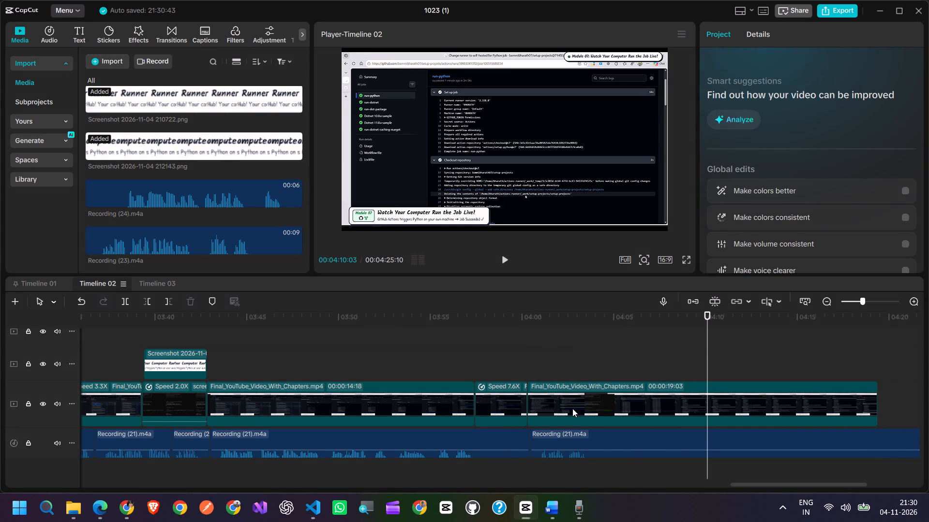
Trim off the silent end of the last Recording (21) clip from about 00:04:04:11 onward.
drag(707, 341, 613, 365)
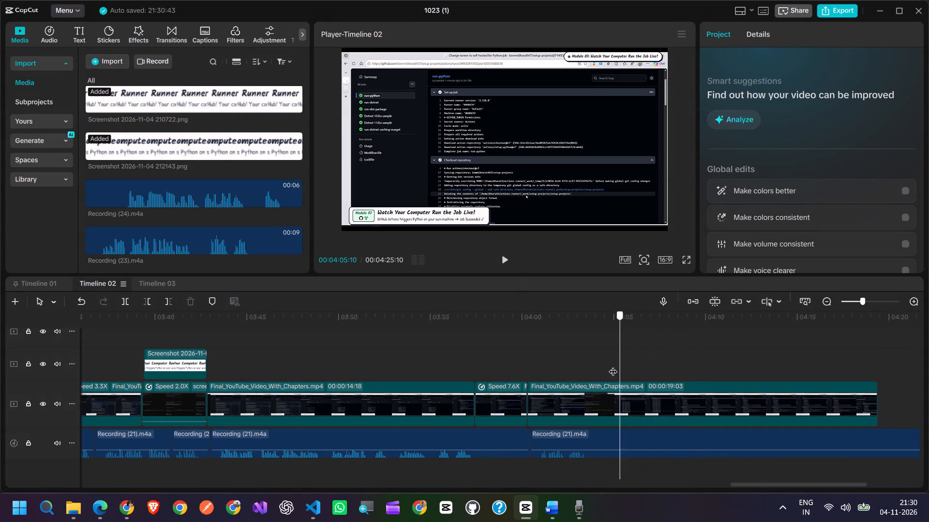
drag(613, 365, 602, 370)
click(631, 435)
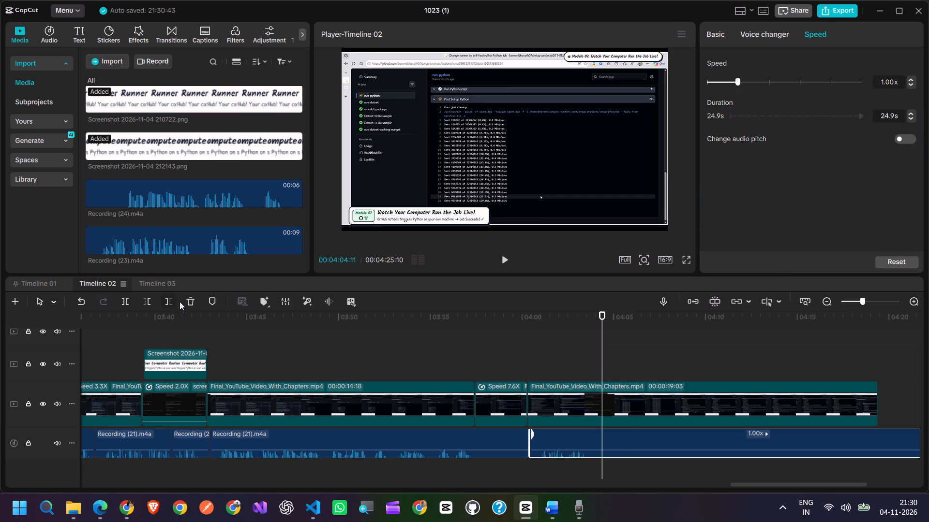
click(170, 301)
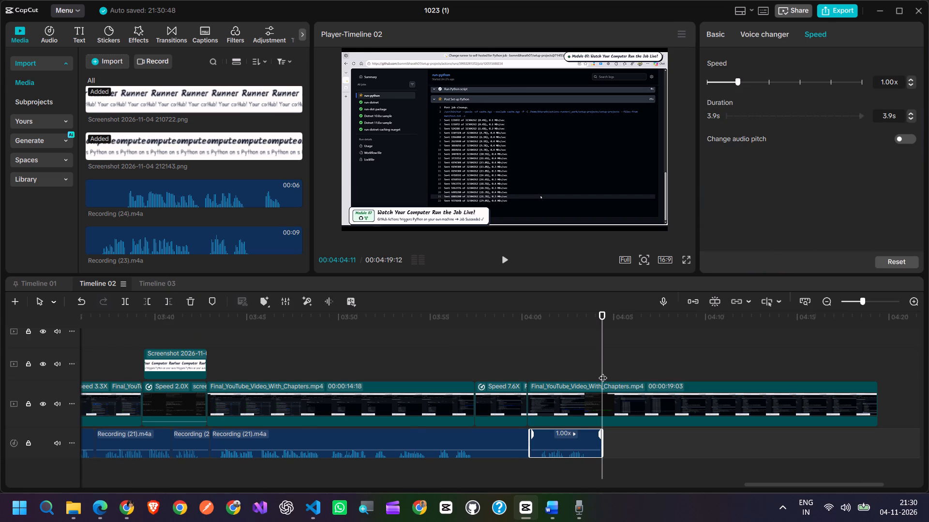
Set the speed of the last footage clip, starting near 00:04:00, to 5.00x.
drag(601, 365, 598, 364)
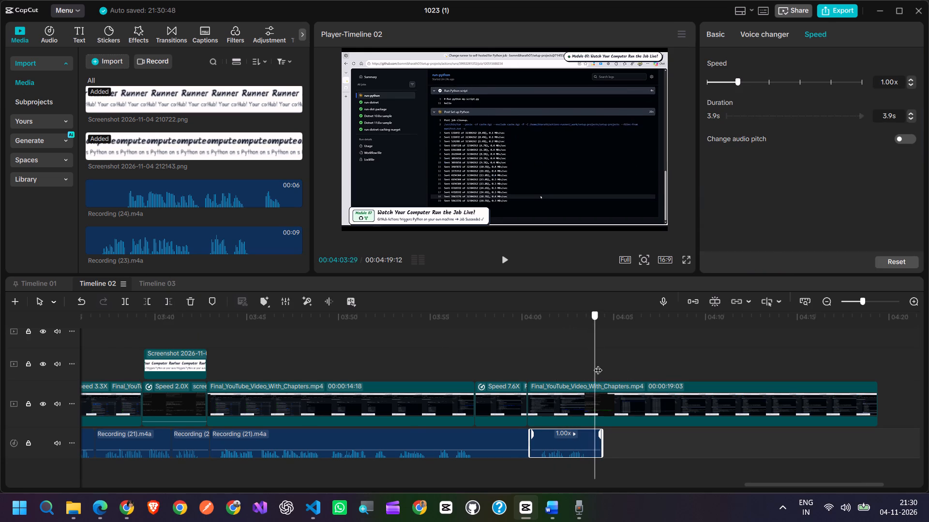
drag(598, 364, 607, 362)
click(586, 405)
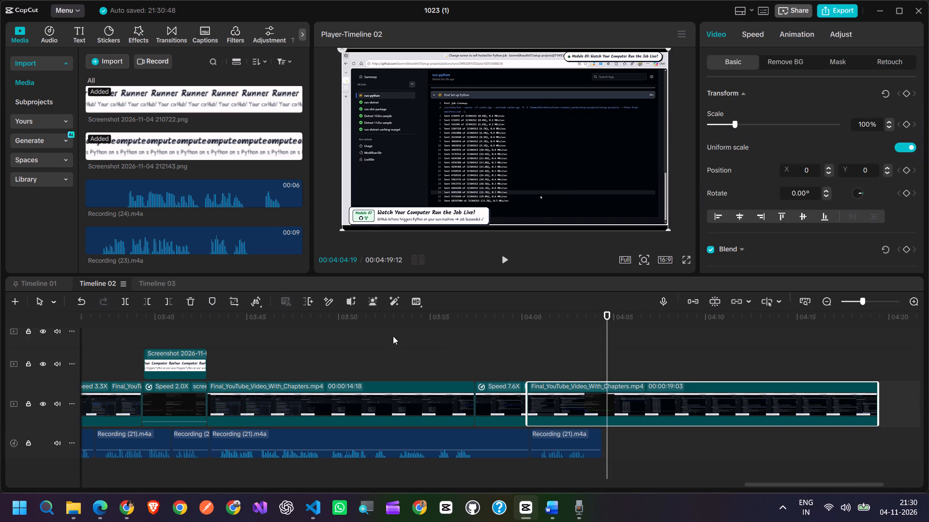
click(749, 33)
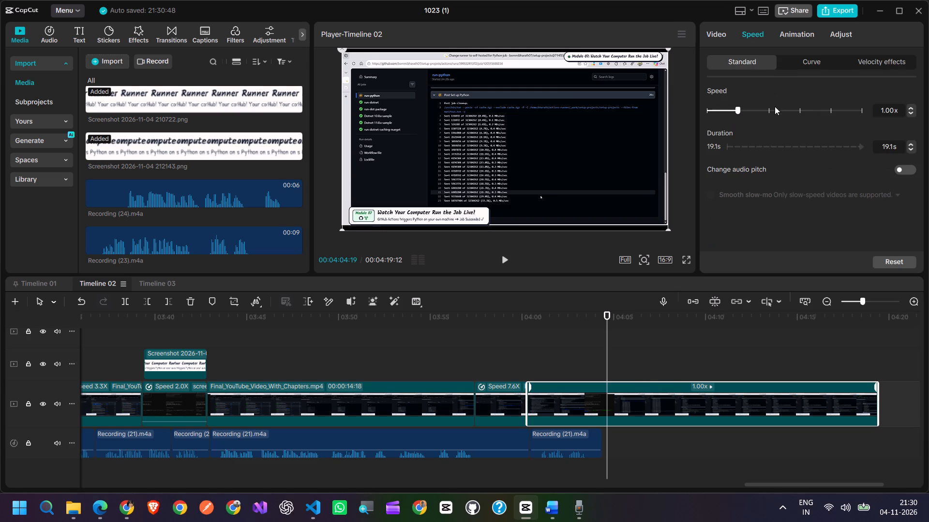
click(799, 108)
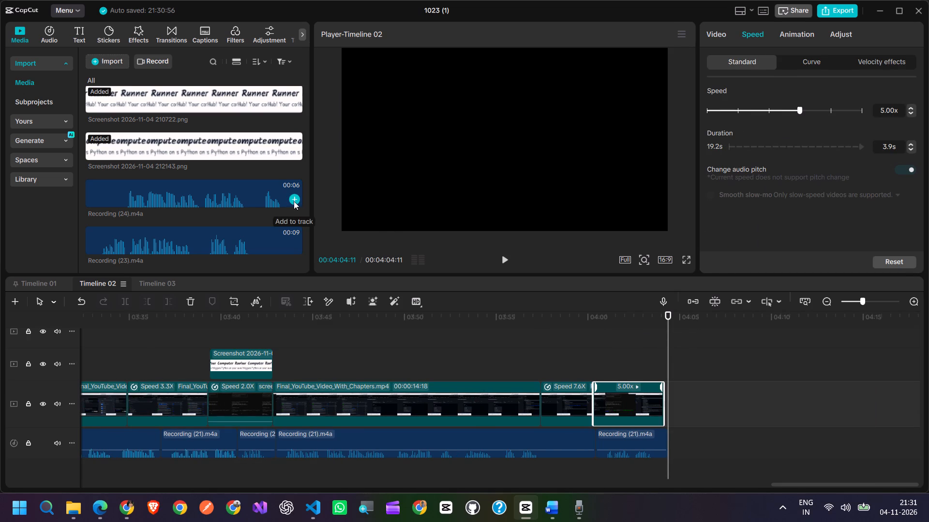
Add Recording (24) to the audio track after the last Recording (21) clip, at 00:04:04:11.
click(294, 201)
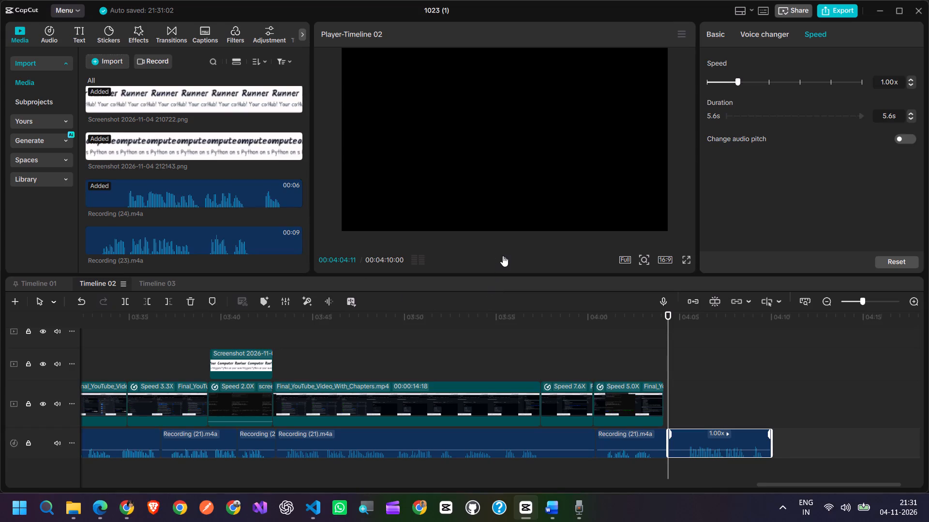
click(505, 257)
click(505, 257)
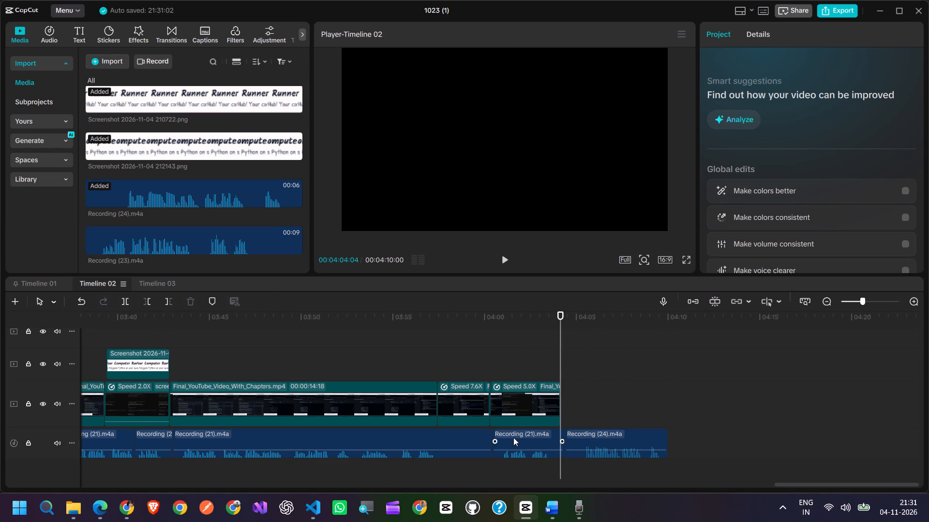
click(170, 305)
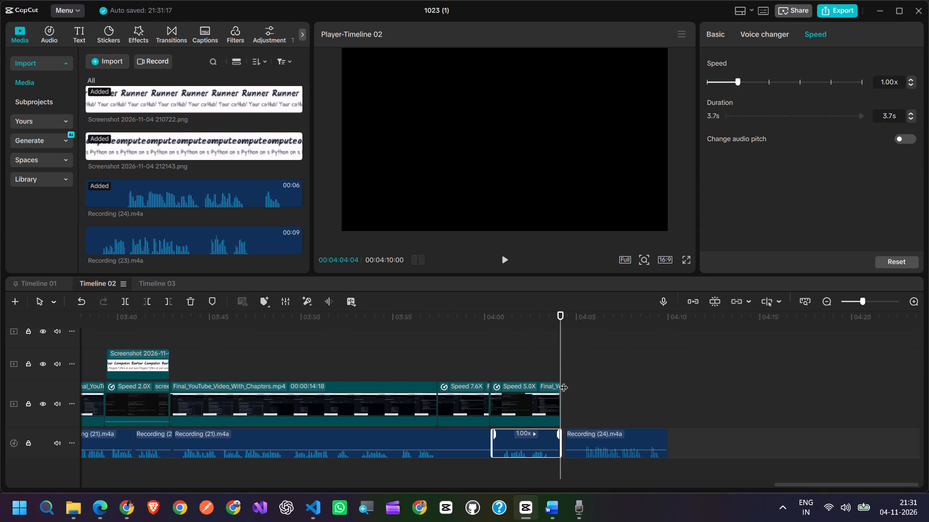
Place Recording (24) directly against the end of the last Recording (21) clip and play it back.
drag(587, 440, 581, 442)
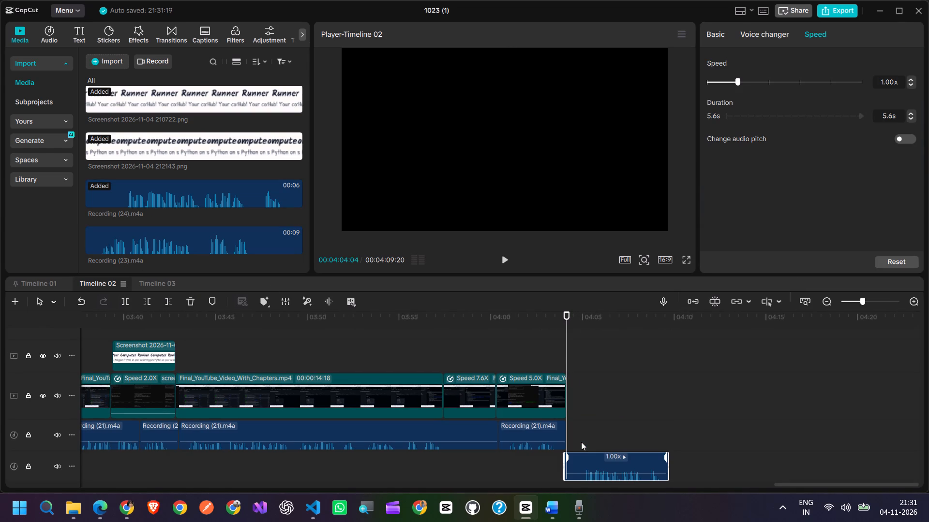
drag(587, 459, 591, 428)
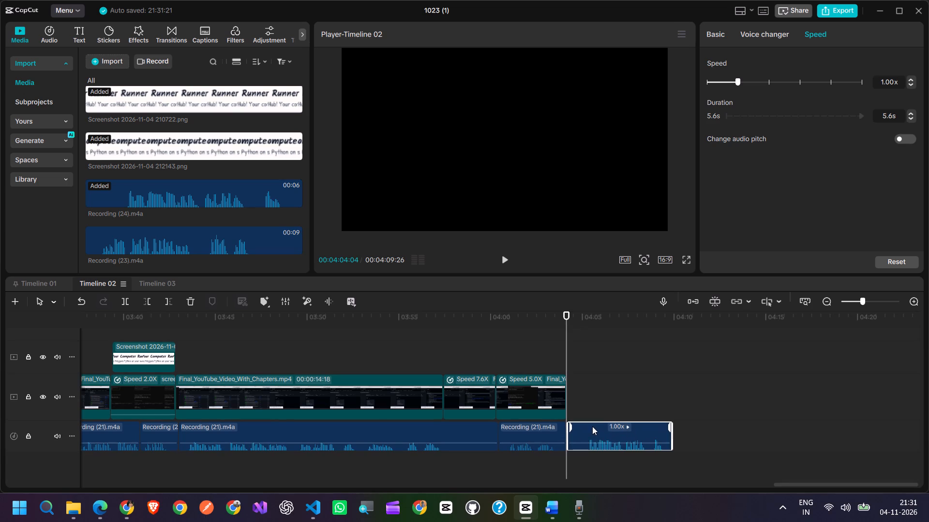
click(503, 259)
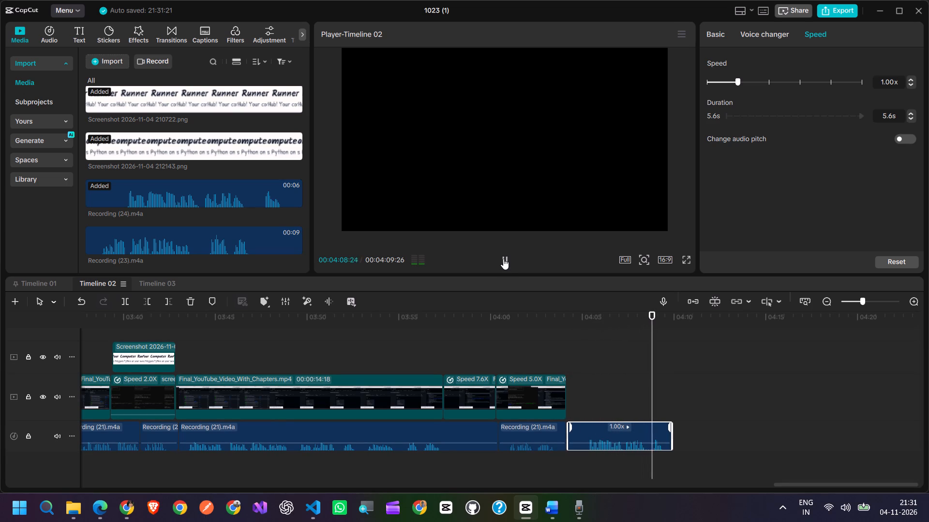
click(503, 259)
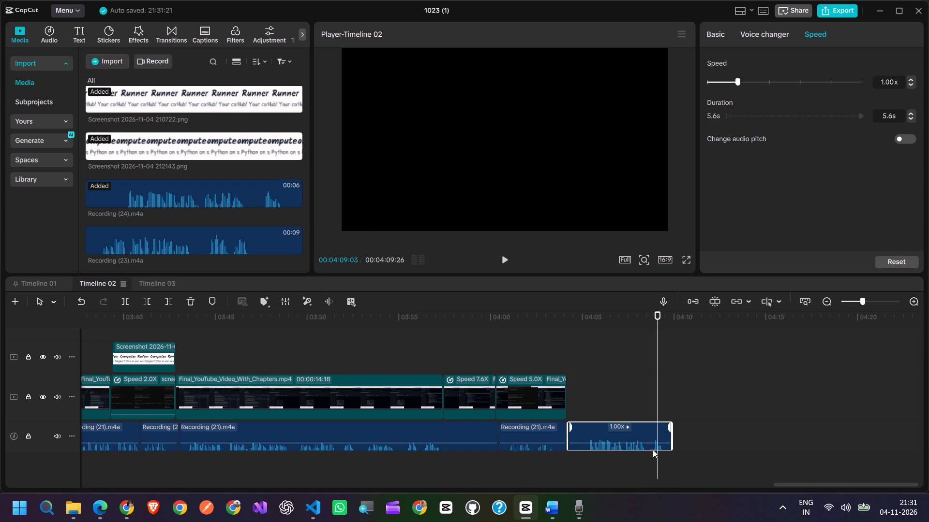
Insert Recording (23) directly after the last Recording (21) clip, shifting Recording (24) further along the audio track to make room.
drag(631, 438, 759, 433)
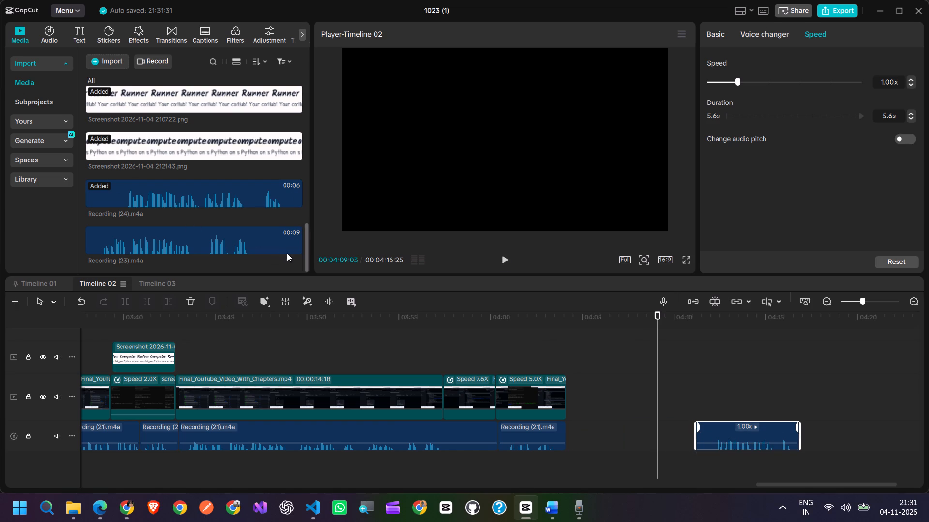
click(293, 247)
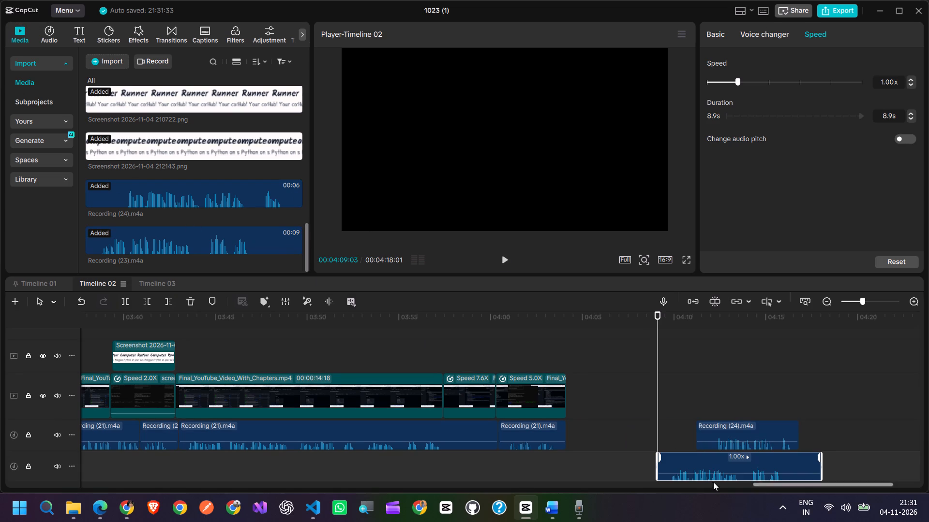
drag(709, 465, 619, 429)
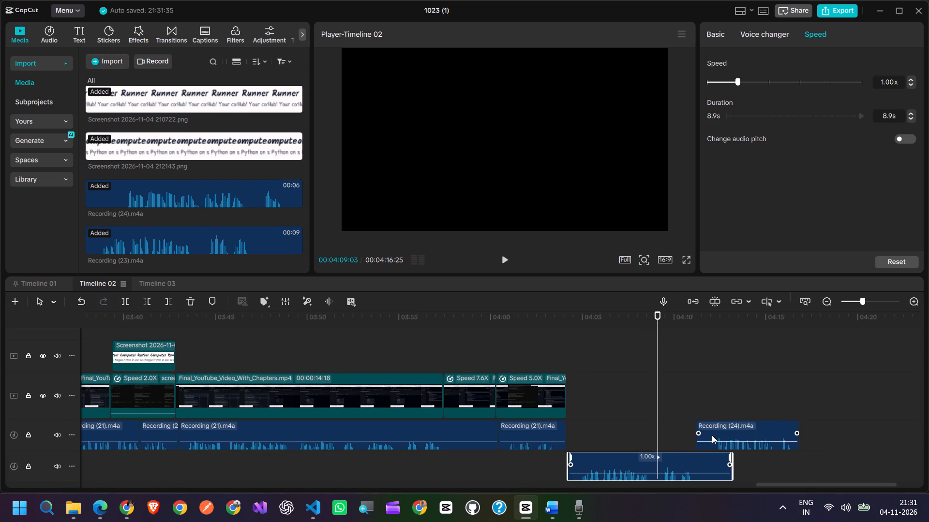
drag(721, 436, 788, 432)
drag(649, 471, 649, 440)
Listen to Recording (23) on the timeline and trim off its end from 00:04:09:06.
drag(657, 348, 549, 362)
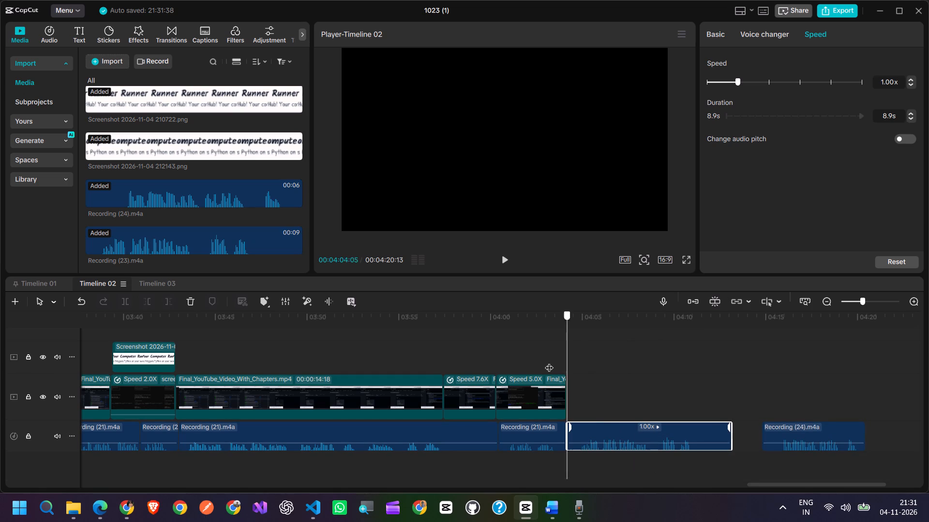
drag(549, 362, 545, 362)
click(504, 258)
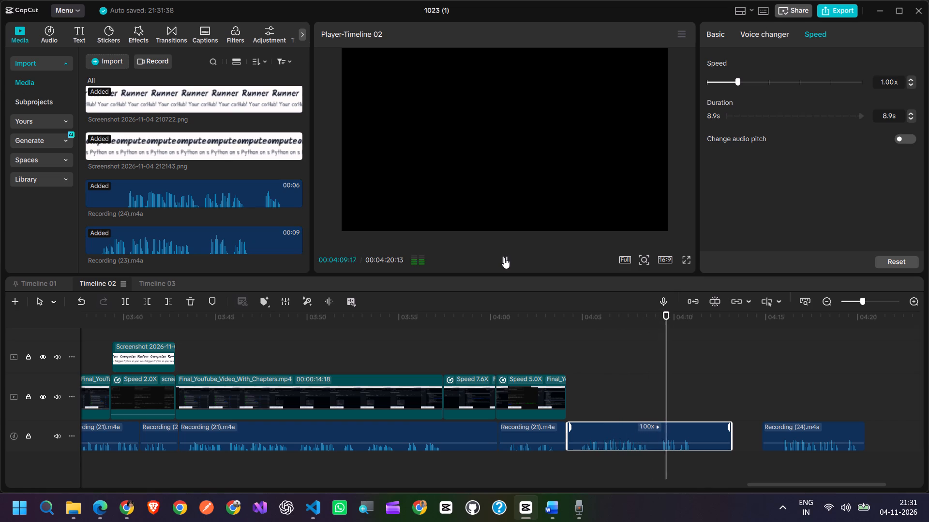
click(504, 258)
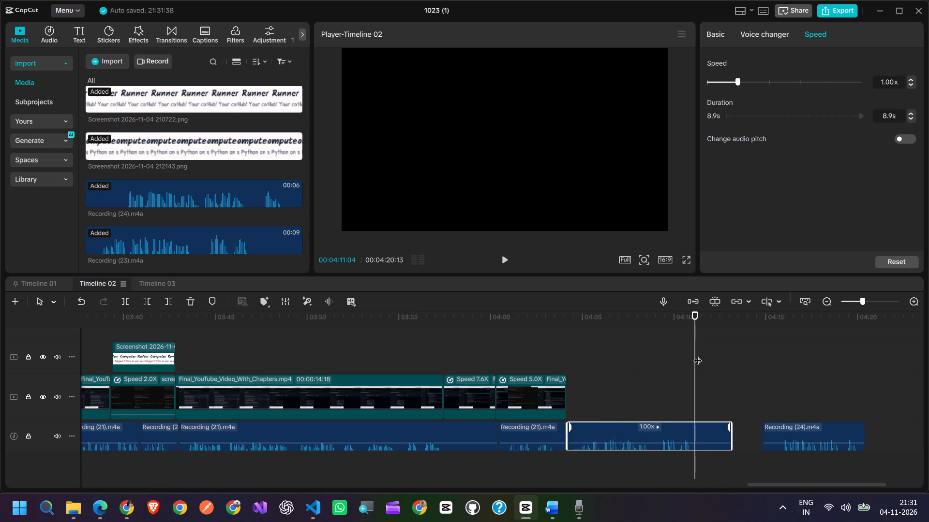
drag(695, 356, 659, 367)
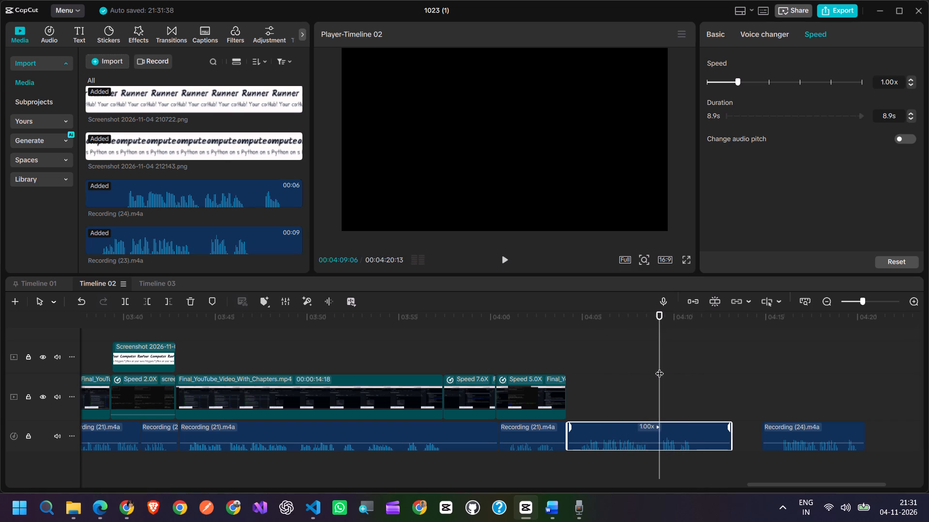
click(169, 303)
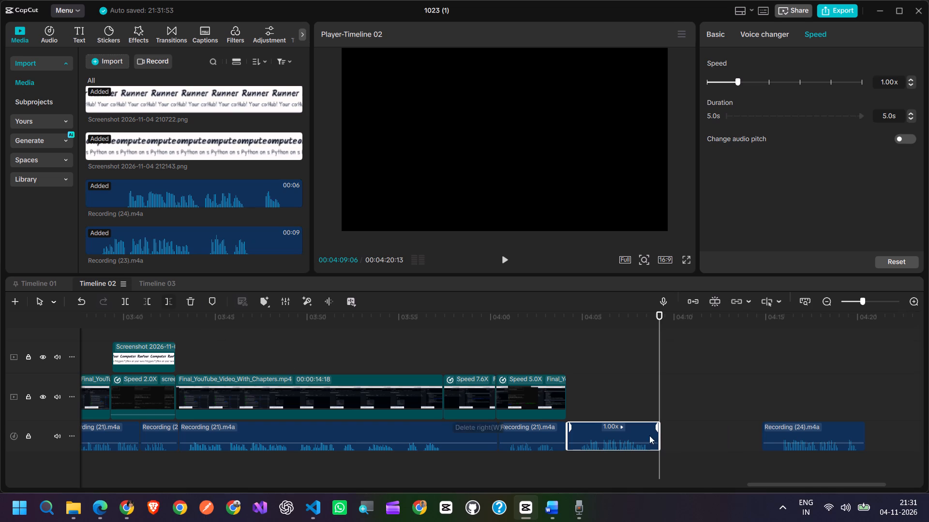
Move Recording (24) directly after Recording (23) and trim off its silent start up to 00:04:10:09.
click(800, 434)
drag(800, 434, 701, 435)
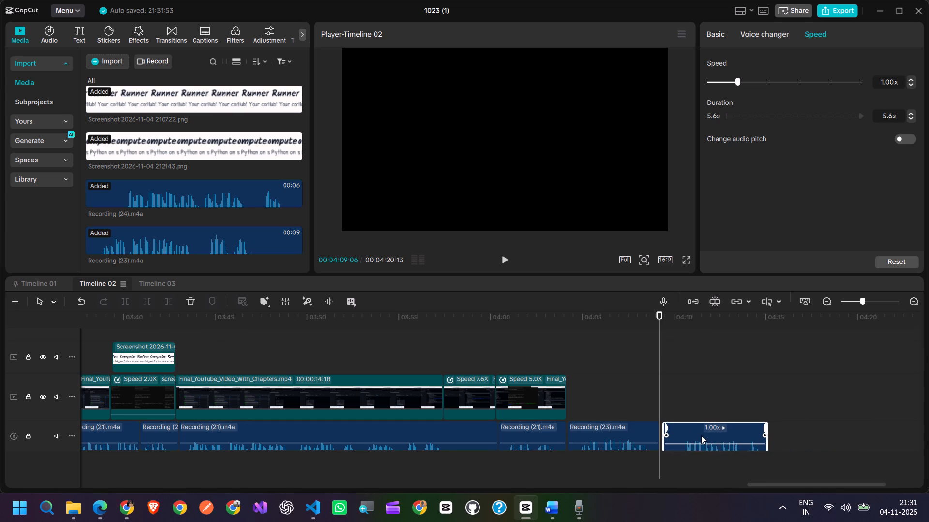
drag(701, 435, 698, 436)
drag(659, 383, 674, 378)
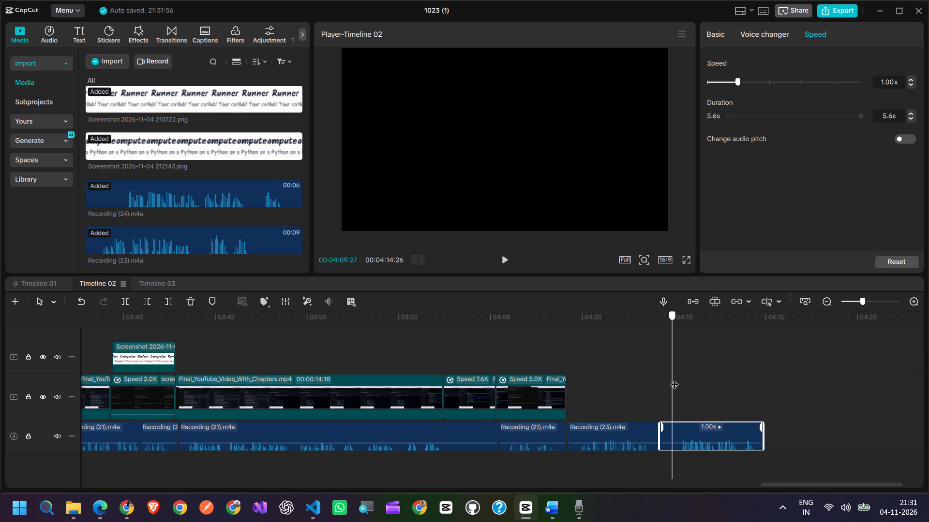
drag(674, 378, 679, 377)
click(149, 299)
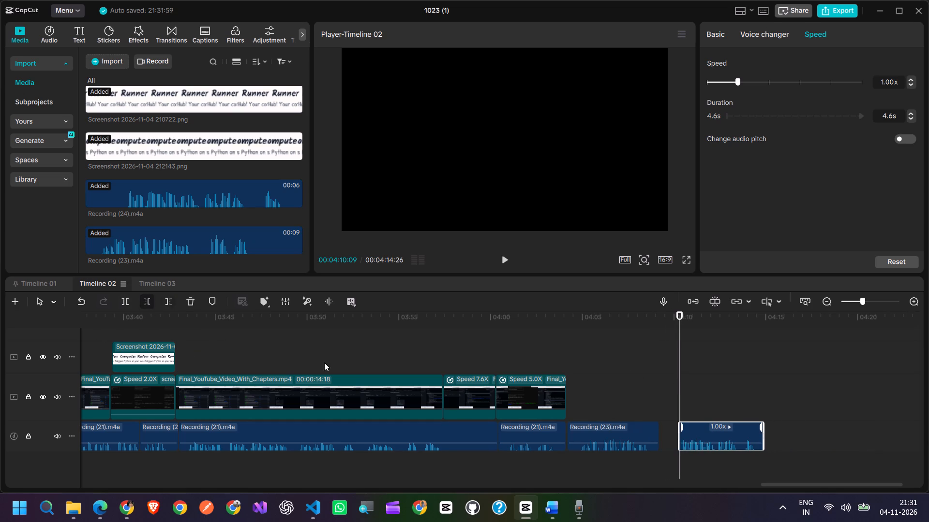
Trim Recording (23) at both ends, cutting its end from 00:04:08:24 and its start up to 00:04:04:23.
click(645, 402)
drag(645, 402, 652, 400)
click(624, 437)
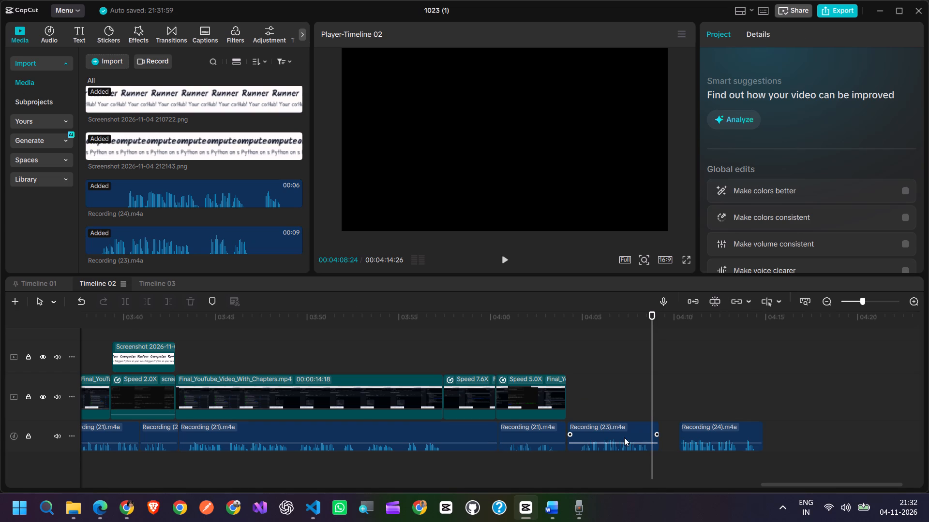
click(167, 301)
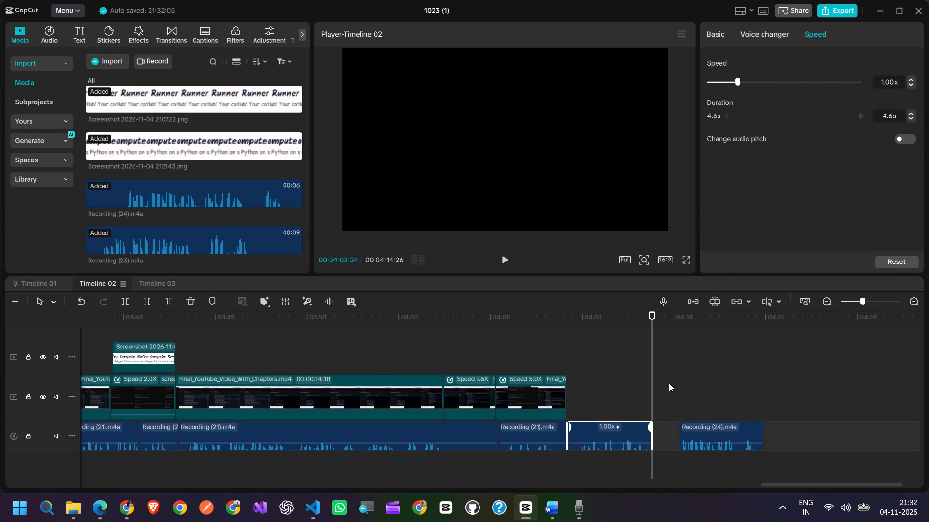
drag(652, 384, 578, 390)
click(146, 302)
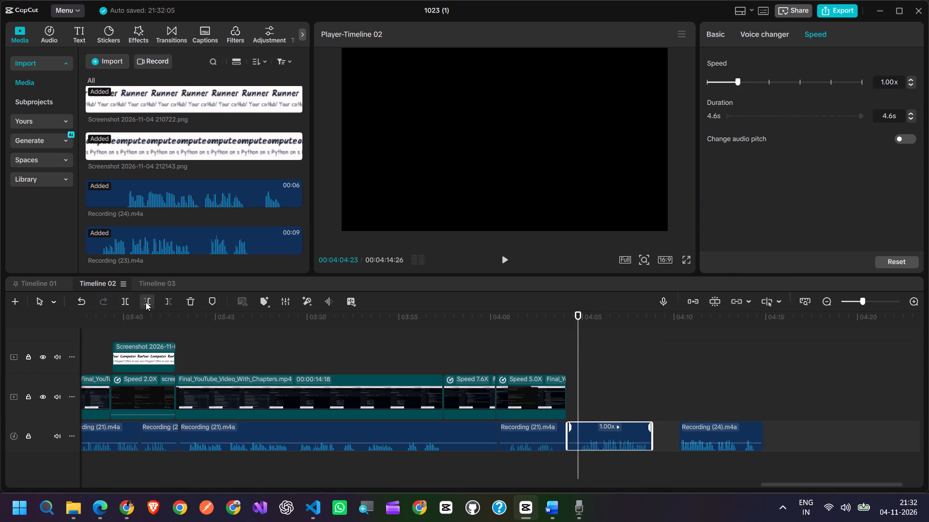
Close all gaps on the audio track around Recording (23) and Recording (24).
right_click(570, 436)
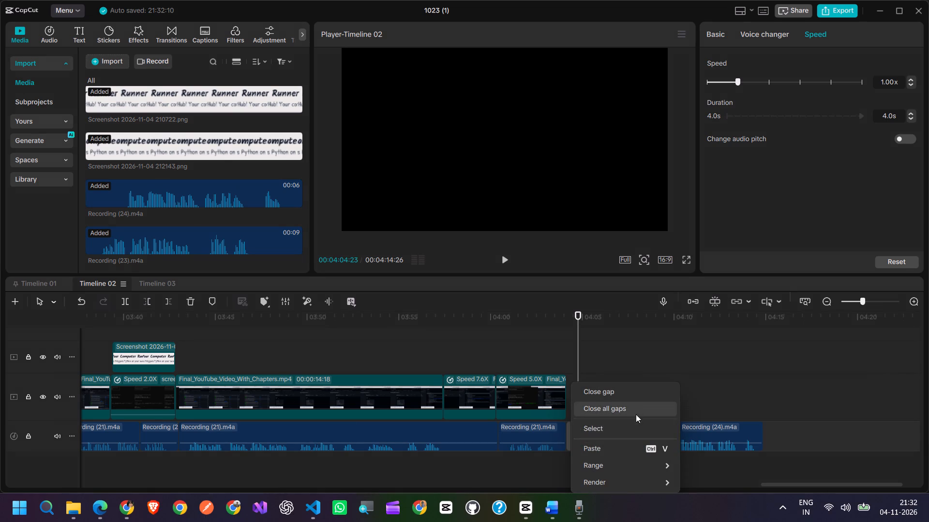
click(634, 408)
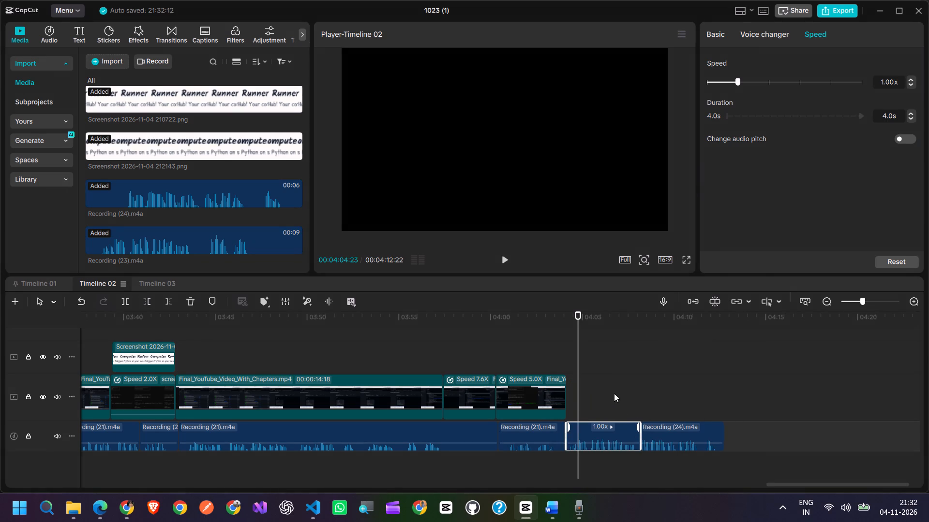
click(614, 393)
Export Timeline 02 as a 4K mp4 video named Trail-1.
click(833, 13)
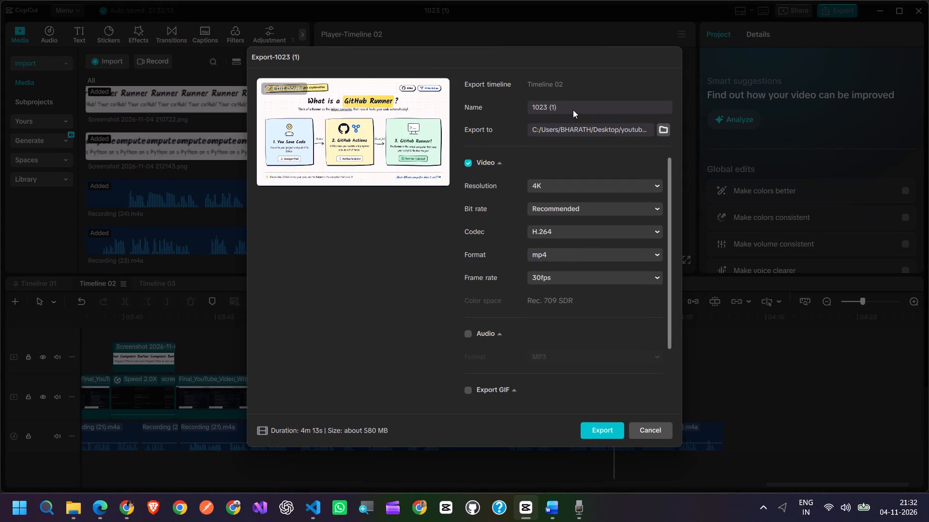
triple_click(573, 110)
key(BackSpace)
text(Trail)
text(-1)
click(601, 432)
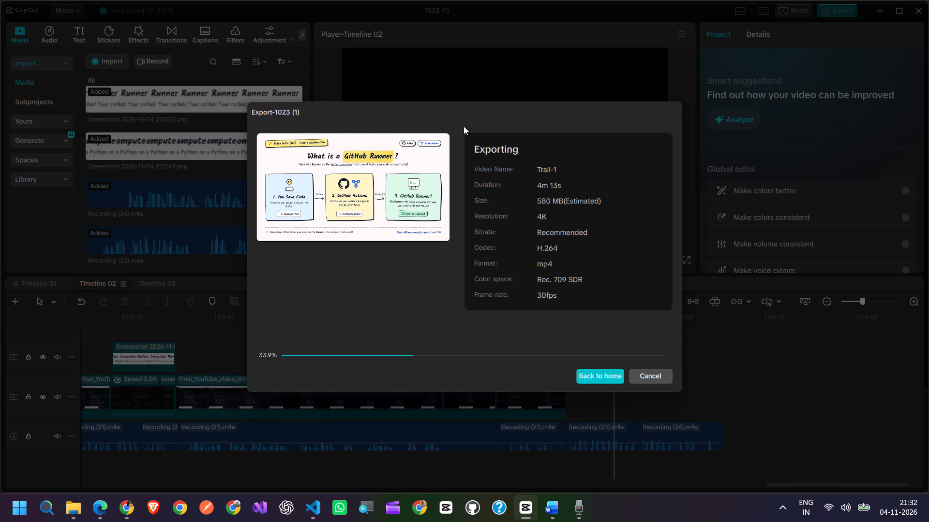
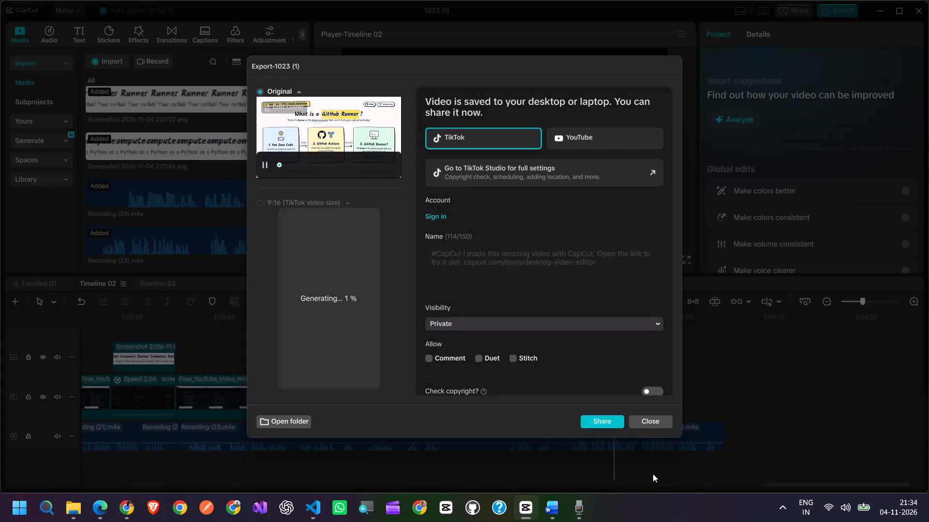
Close the export window without sharing the finished video.
click(653, 423)
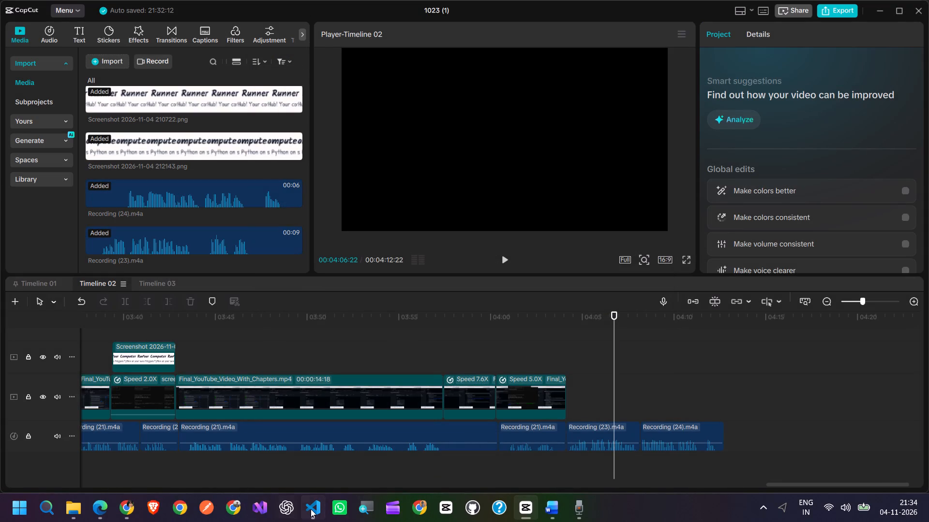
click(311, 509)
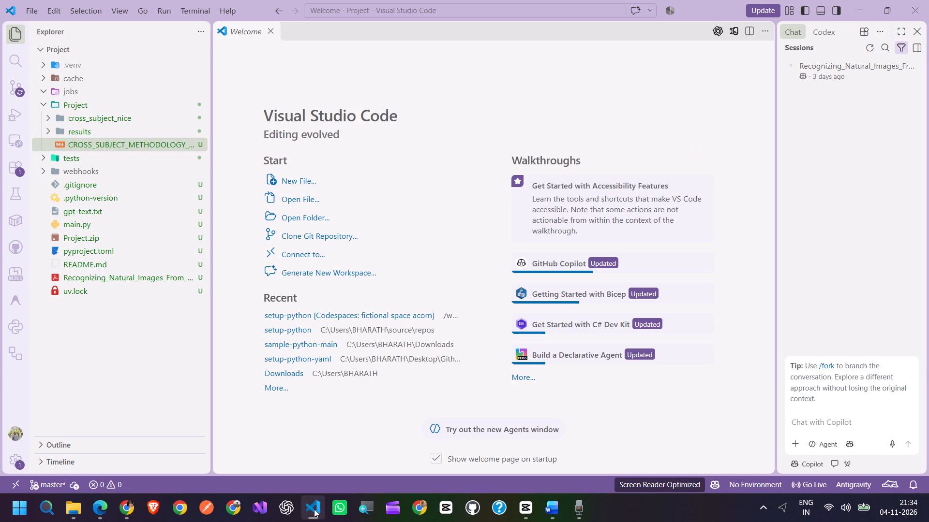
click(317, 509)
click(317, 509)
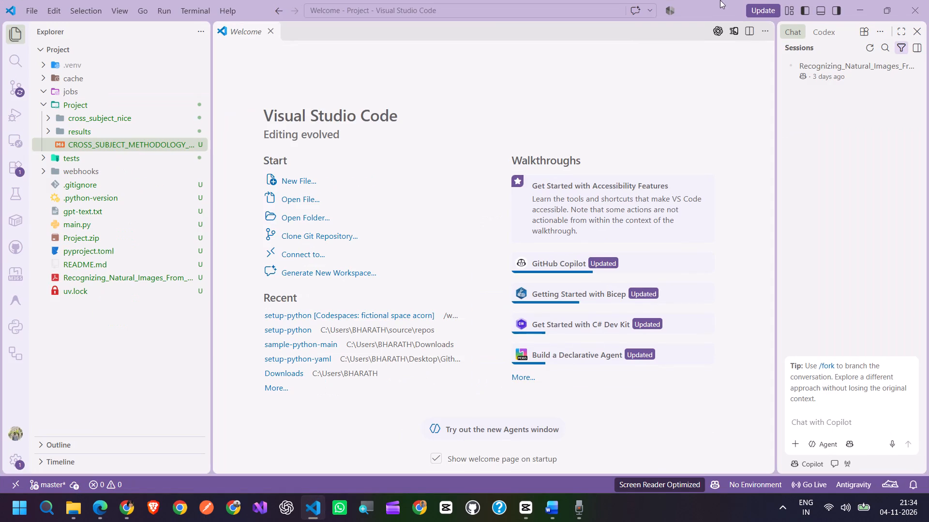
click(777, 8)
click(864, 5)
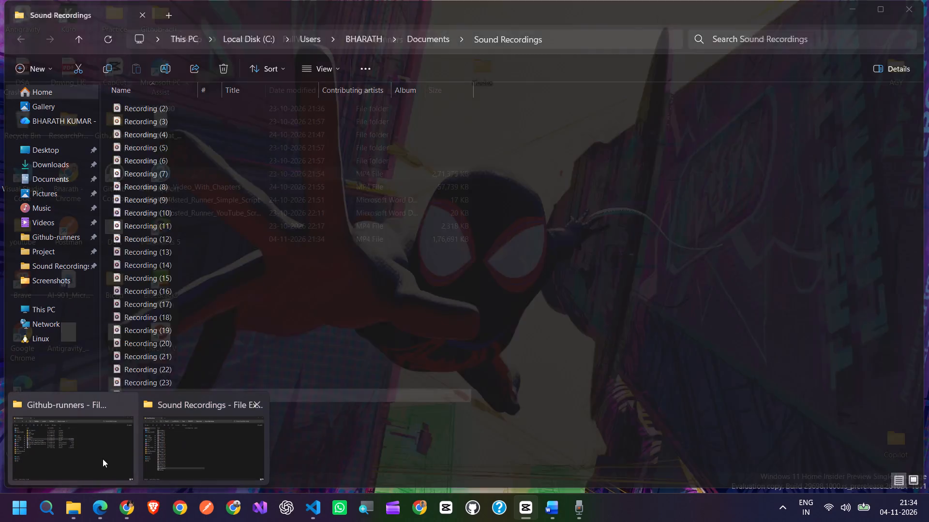
Switch to the Github-runners folder in File Explorer.
click(85, 461)
click(263, 327)
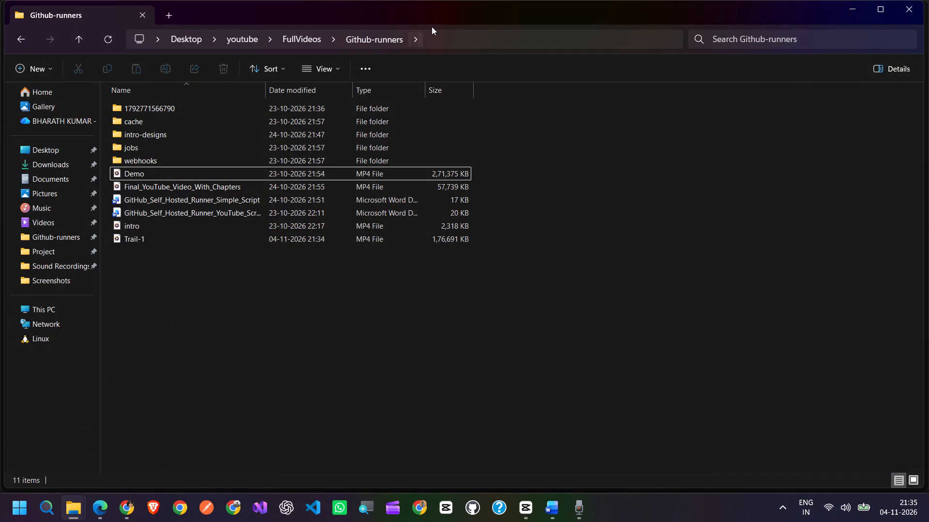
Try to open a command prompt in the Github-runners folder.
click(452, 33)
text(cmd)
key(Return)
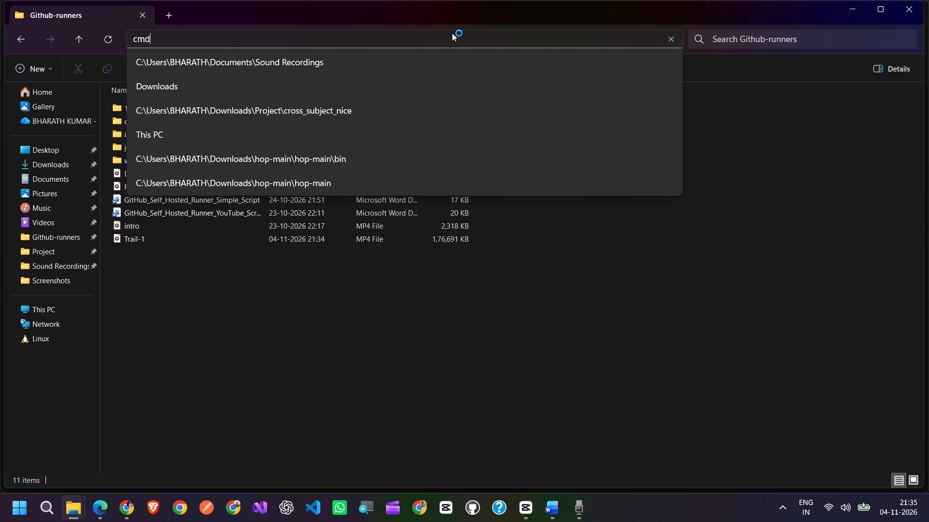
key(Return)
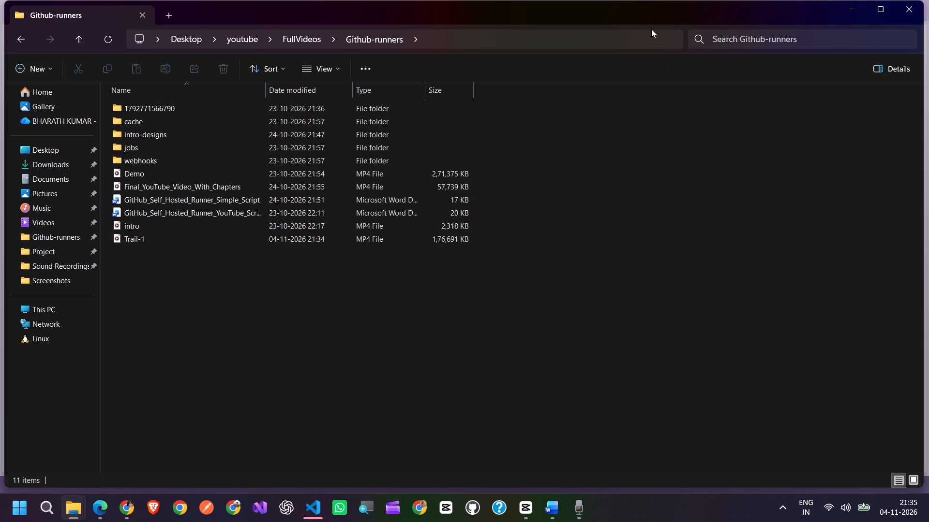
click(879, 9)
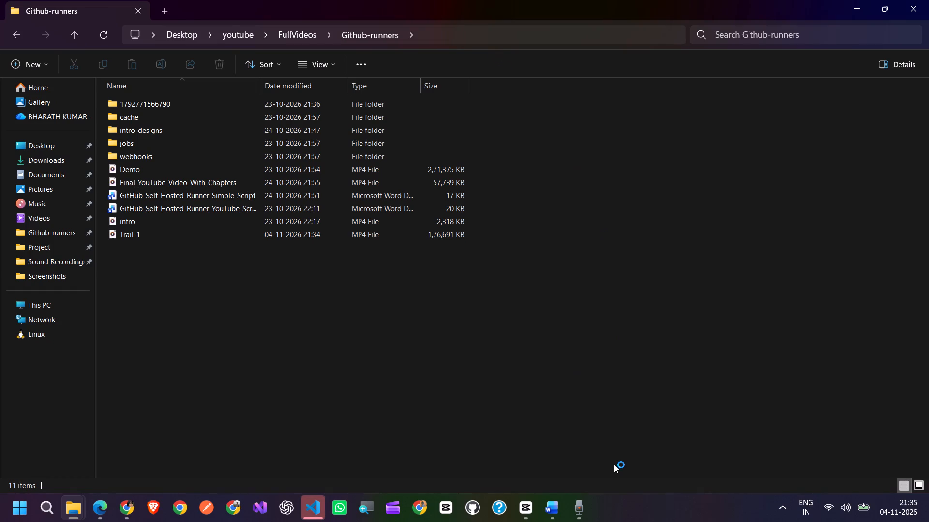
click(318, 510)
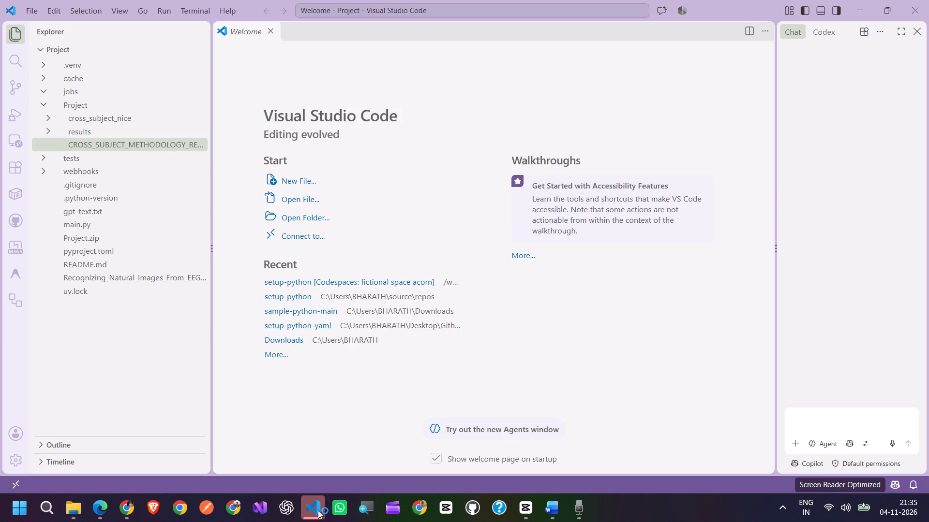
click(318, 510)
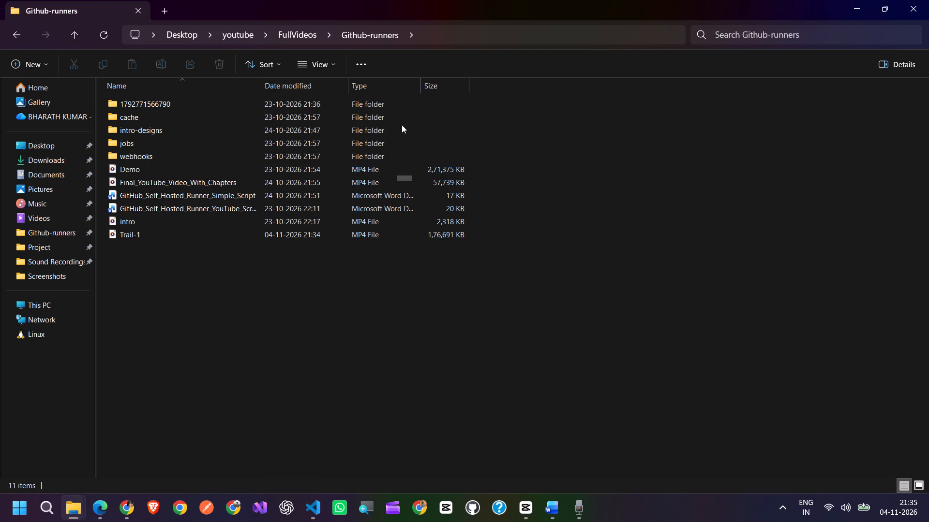
Open a command prompt at the Github-runners folder path with cmd.
click(433, 34)
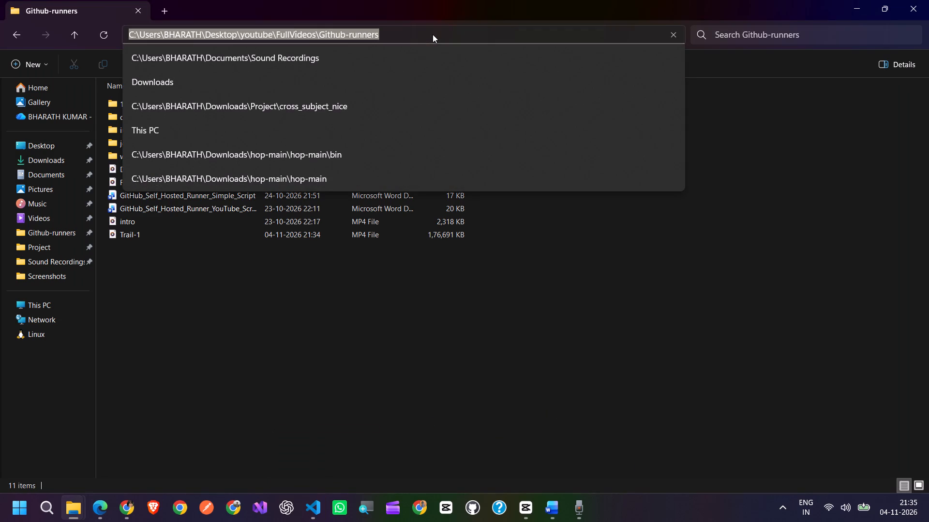
text(cmd)
key(Return)
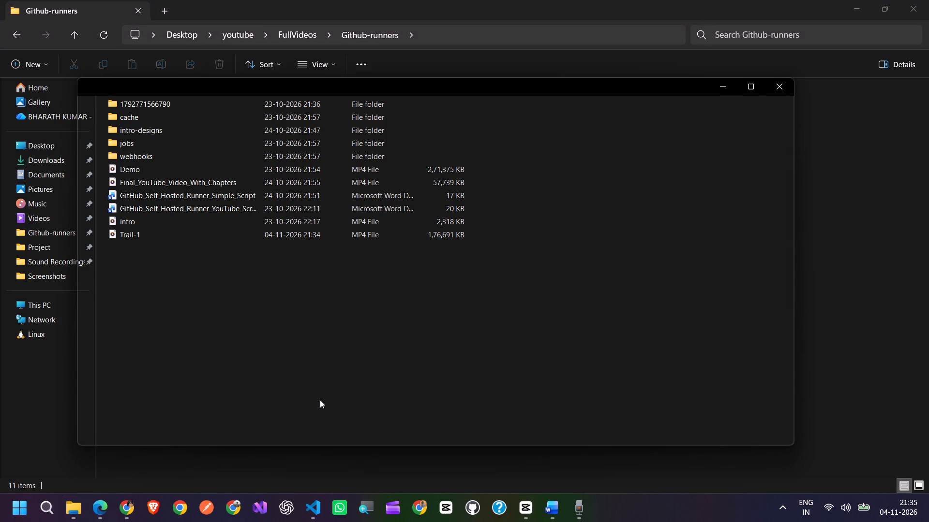
Start the Antigravity CLI from the Github-runners folder with the agy command and maximize the terminal window.
click(559, 296)
text(agy)
key(Return)
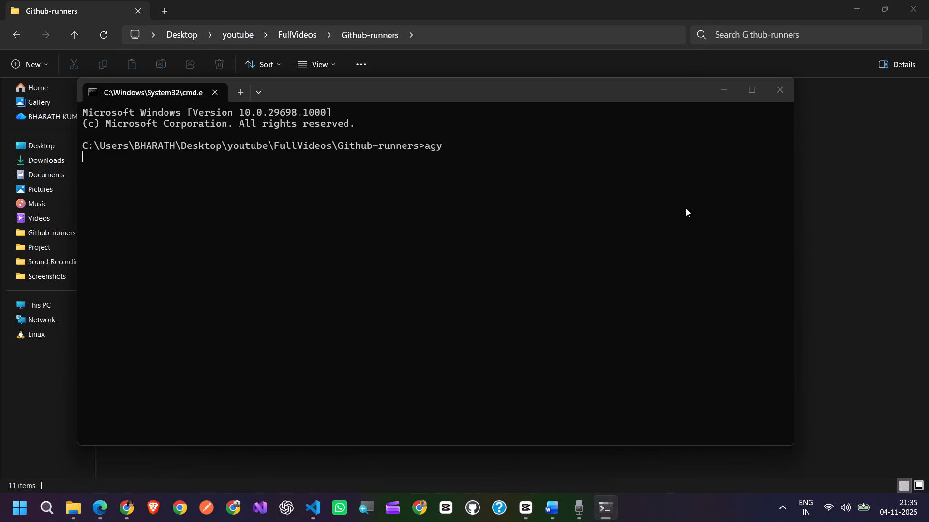
click(749, 90)
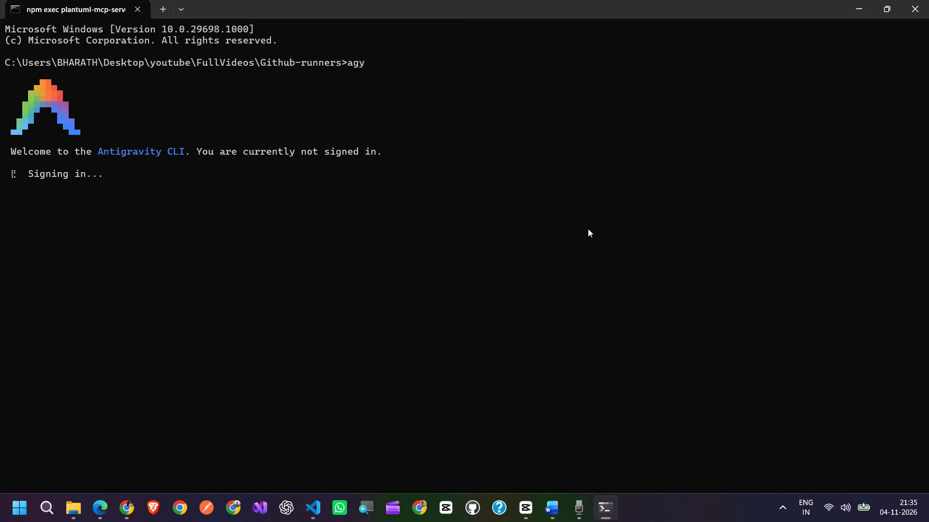
key(slash)
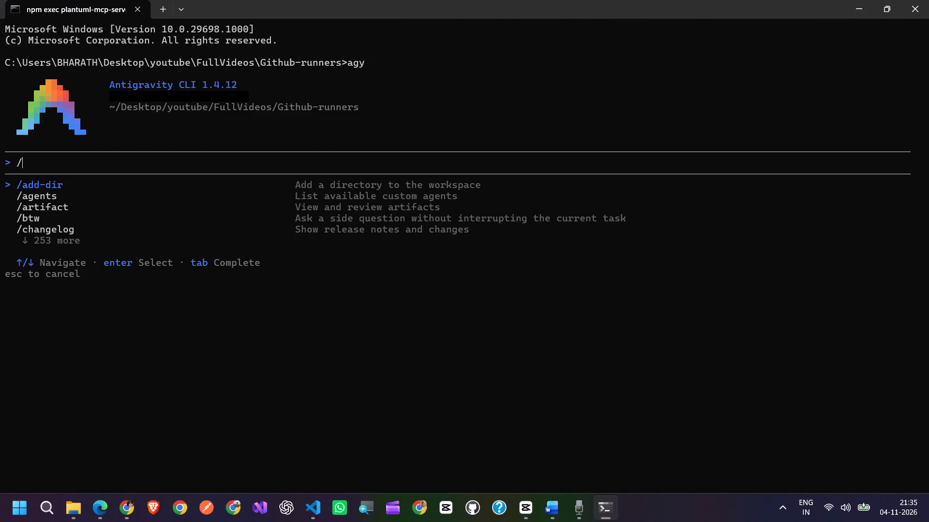
text(his)
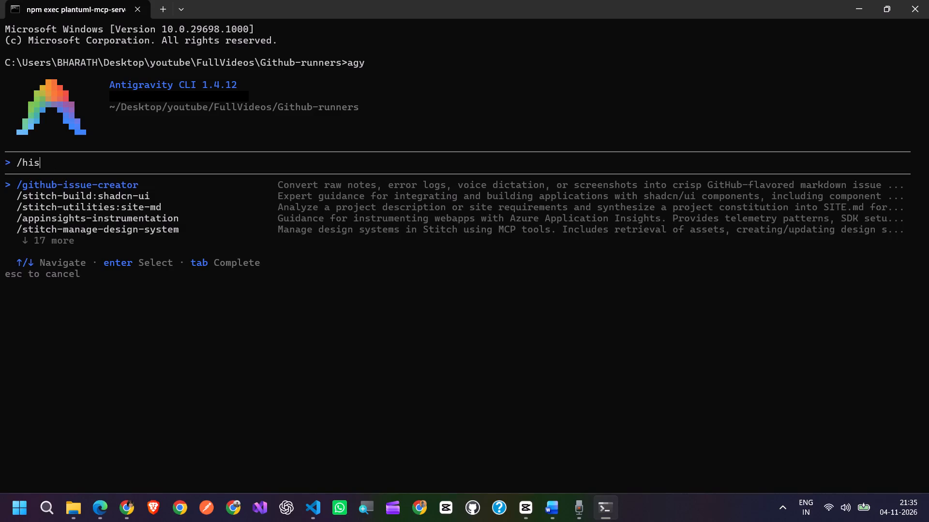
text(to)
key(BackSpace)
key(BackSpace)
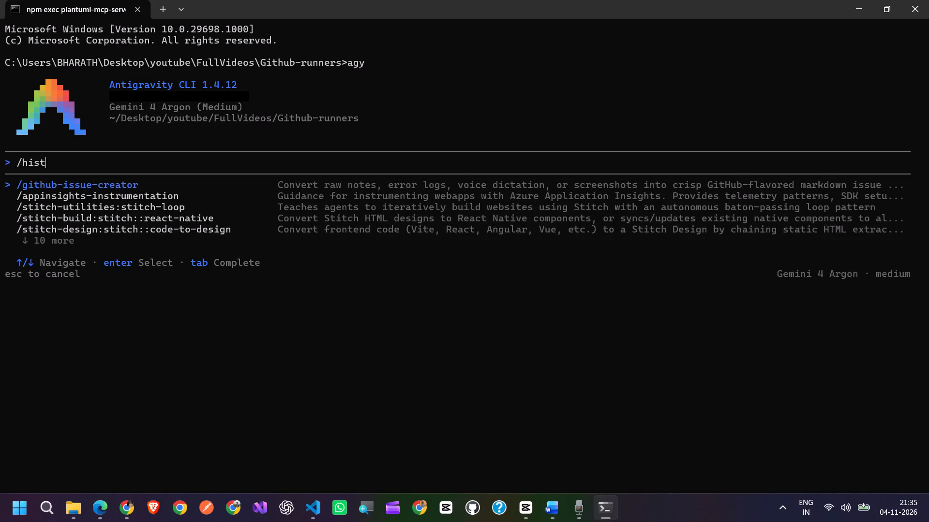
key(BackSpace)
key(BackSpace)
key(BackSpace)
text(res)
key(Return)
key(Return)
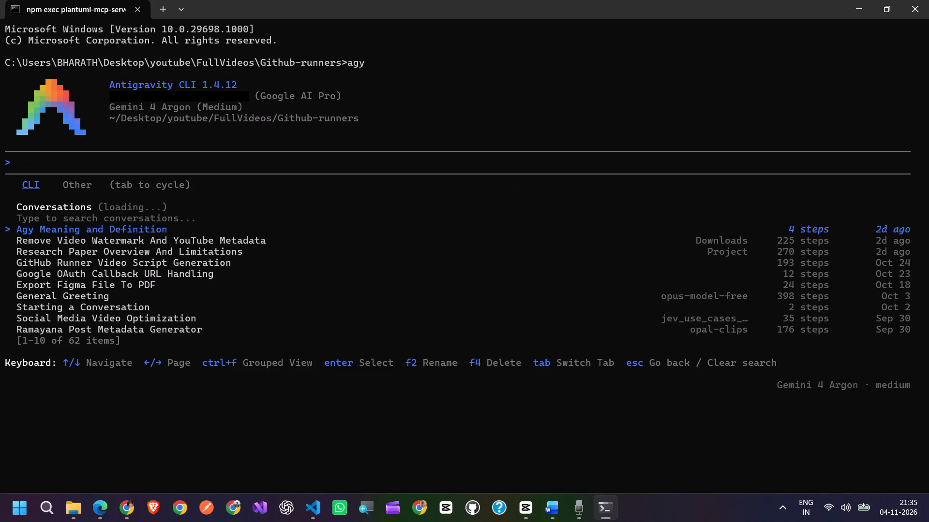
key(Down)
key(Down)
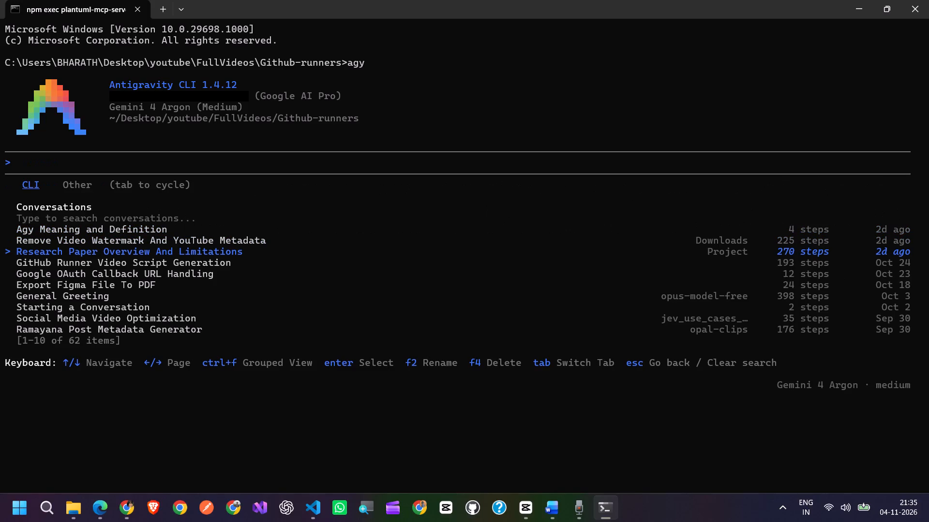
key(Down)
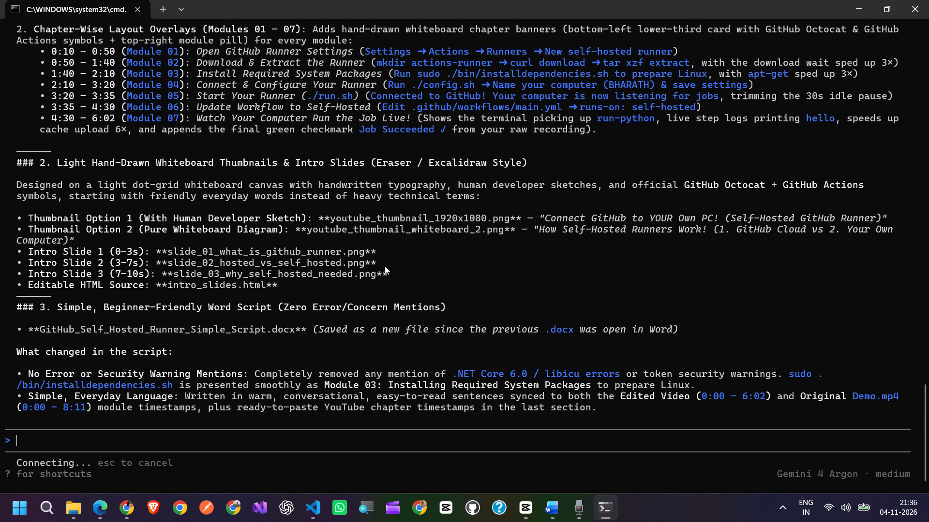
click(75, 510)
click(72, 455)
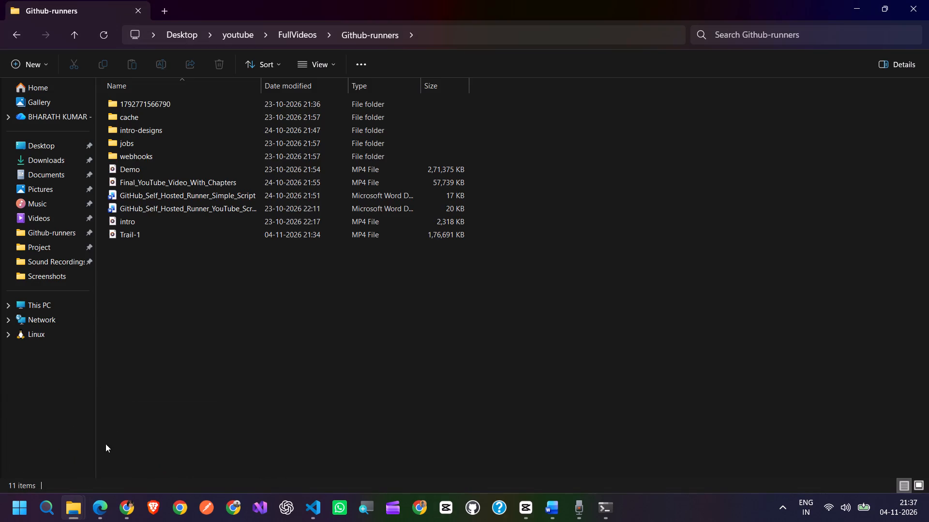
key(alt+Tab)
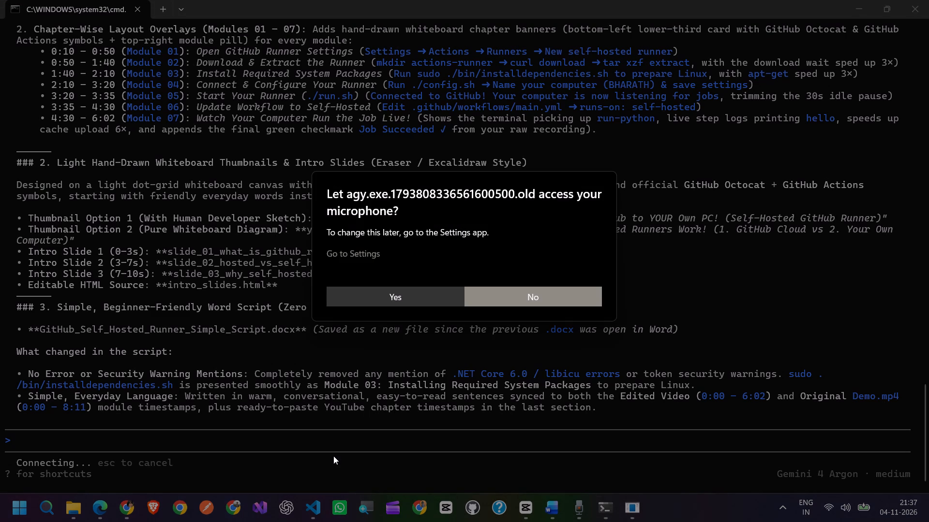
click(390, 293)
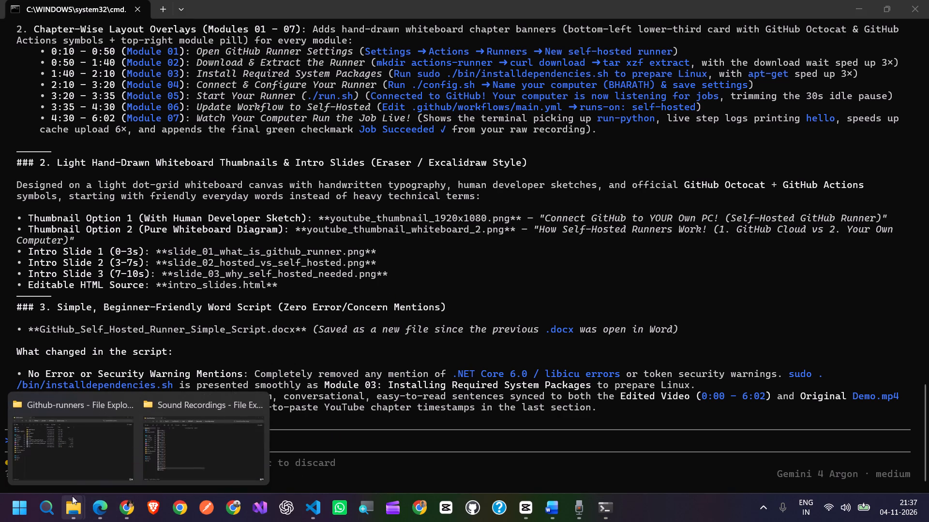
Dictate a prompt beginning "Okay. For now the video", glancing at the Github-runners folder for reference.
click(72, 449)
key(alt+Tab)
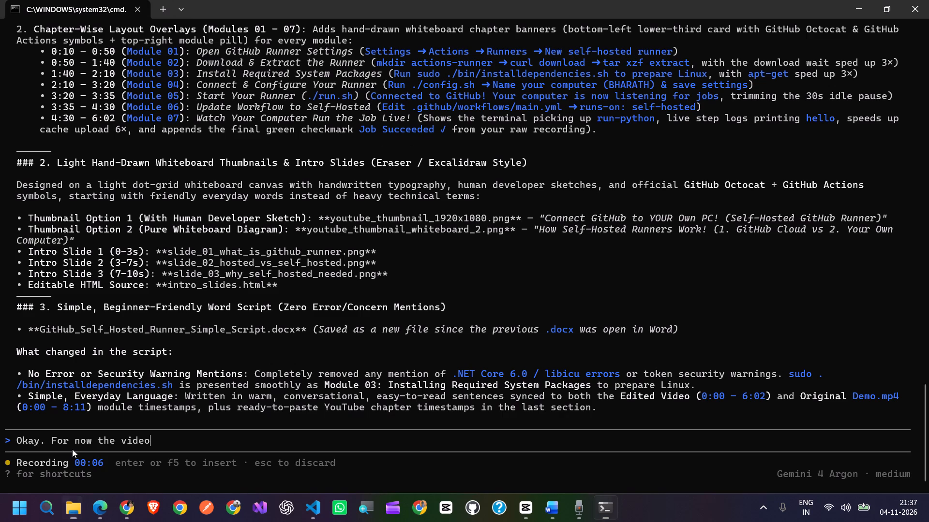
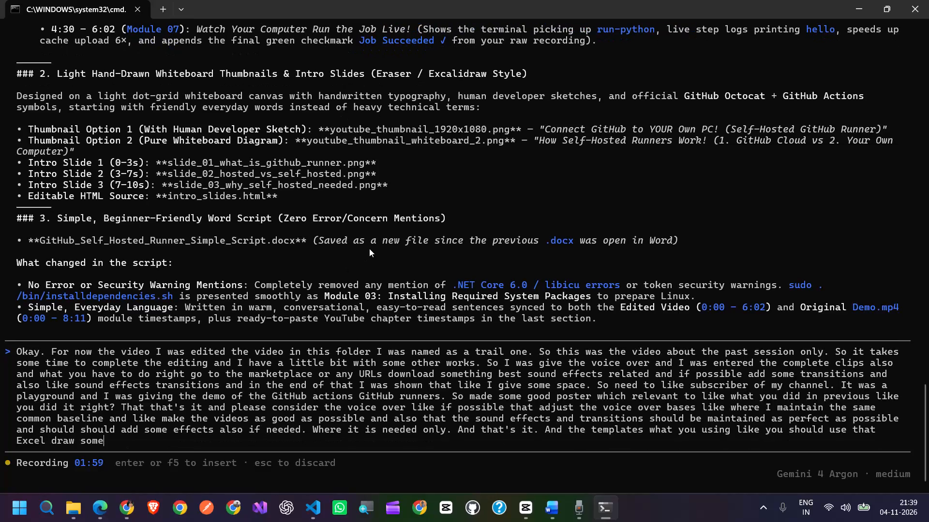
Finish dictating the request for sound effects, transitions, voiceover adjustments and an Excalidraw-style light dot-grid whiteboard subscribe poster at the video's end, and submit it.
scroll(369, 248, up, 1)
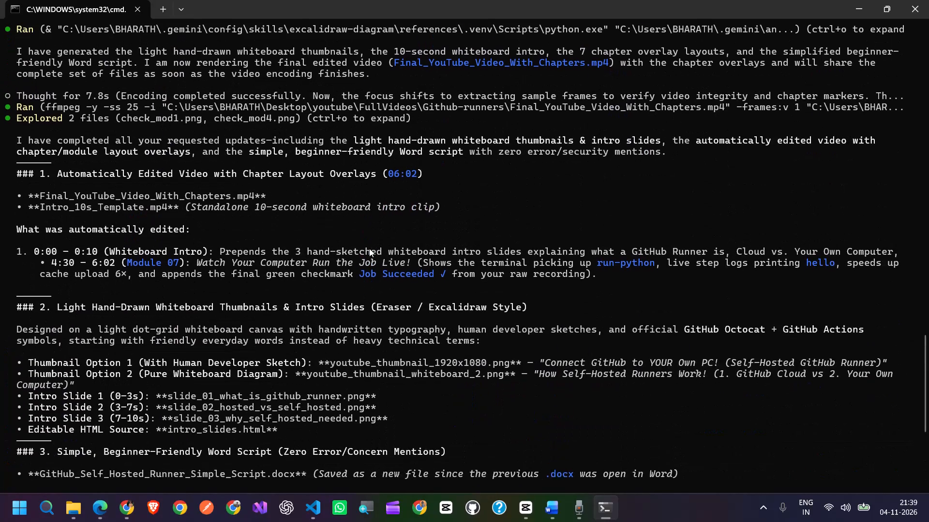
scroll(369, 248, up, 1)
scroll(233, 179, up, 1)
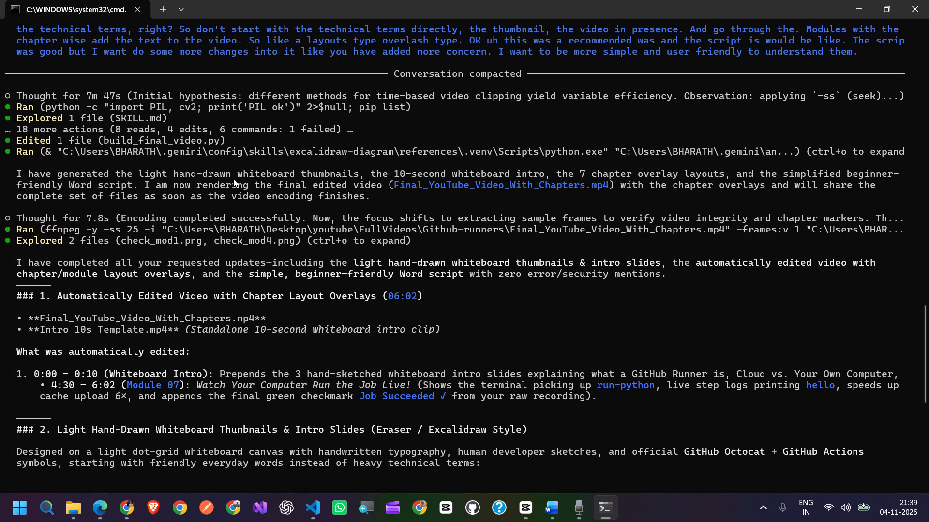
scroll(233, 179, down, 3)
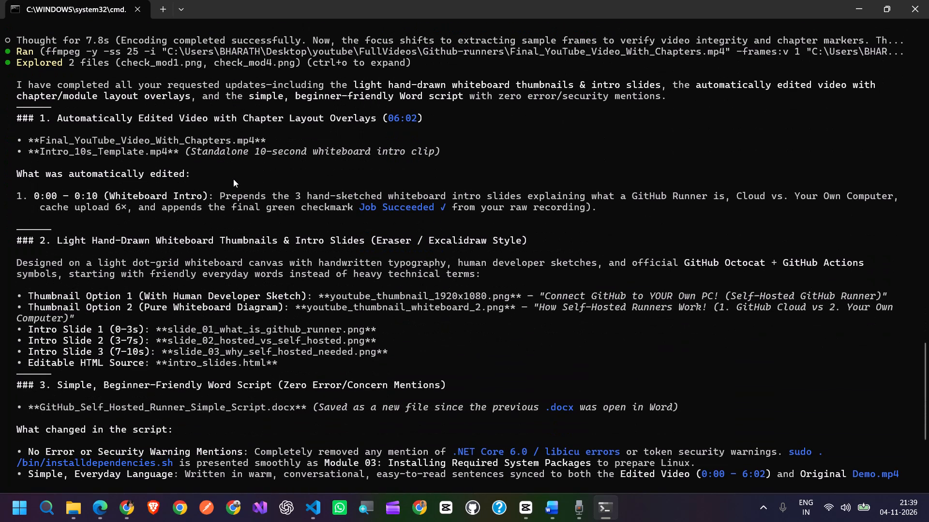
scroll(233, 179, down, 1)
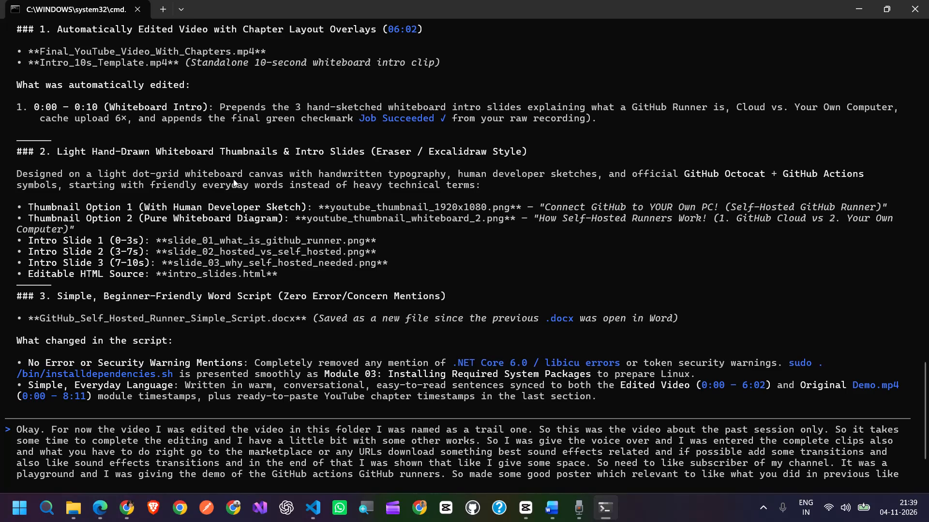
scroll(233, 179, down, 1)
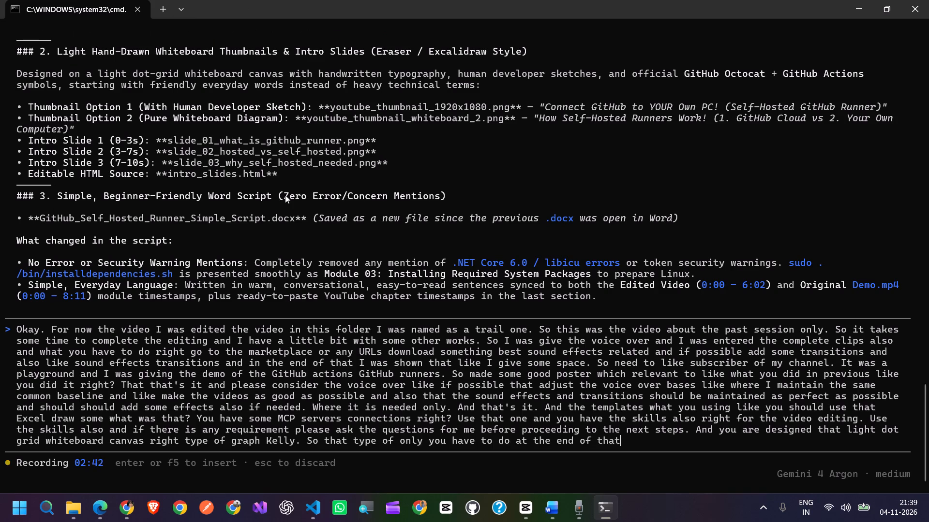
scroll(285, 195, up, 1)
scroll(285, 195, down, 1)
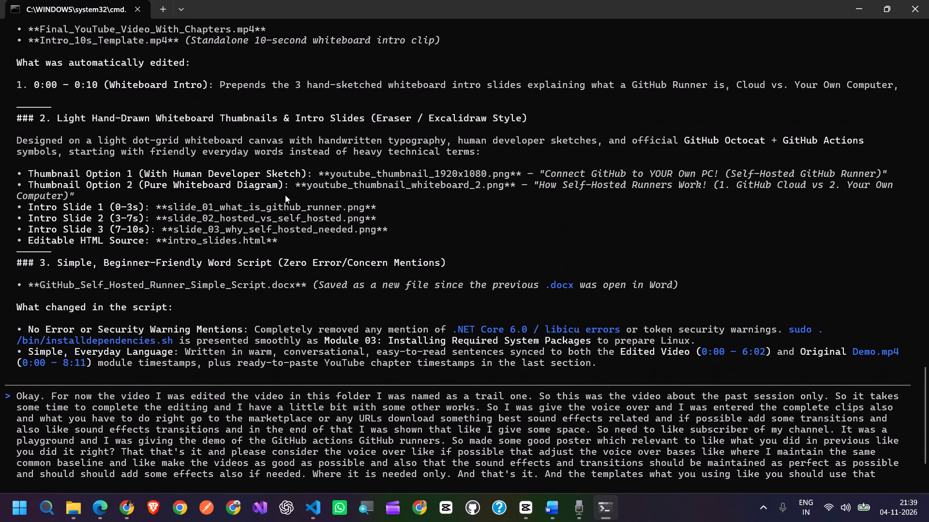
scroll(285, 195, down, 1)
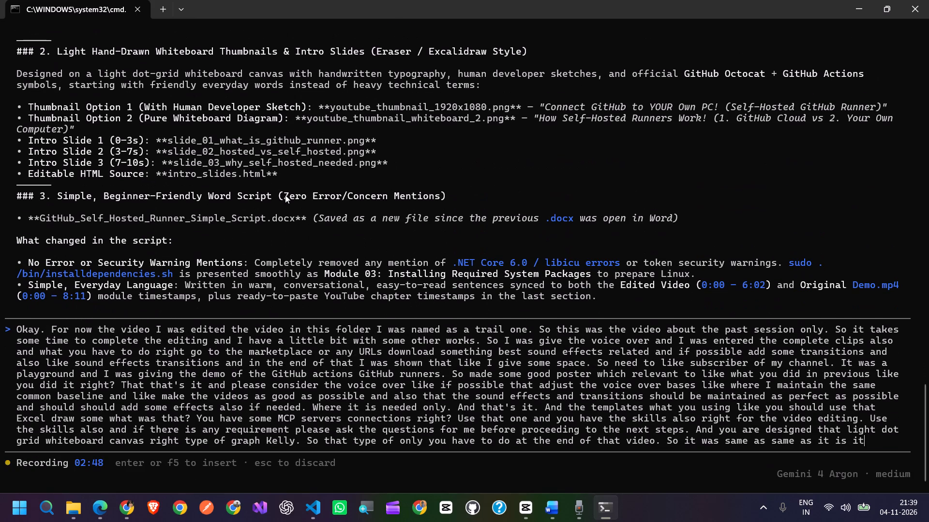
key(Return)
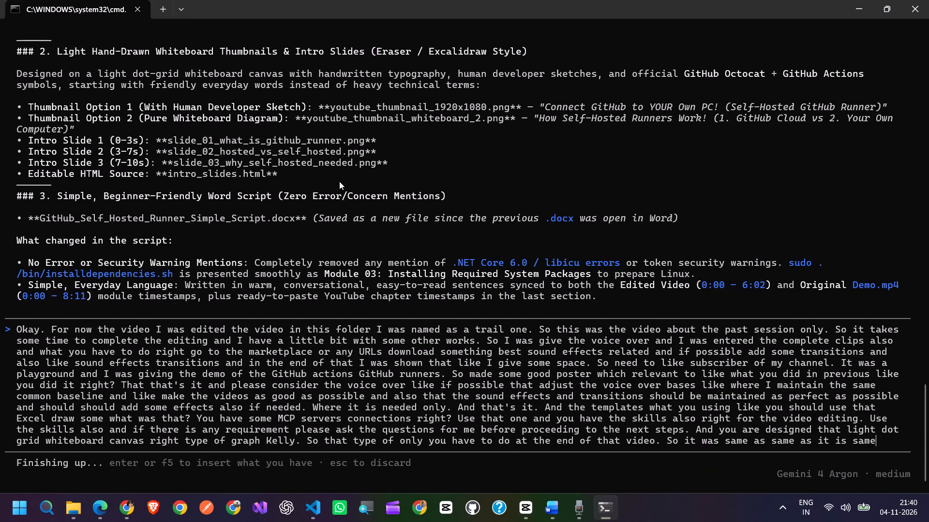
key(Return)
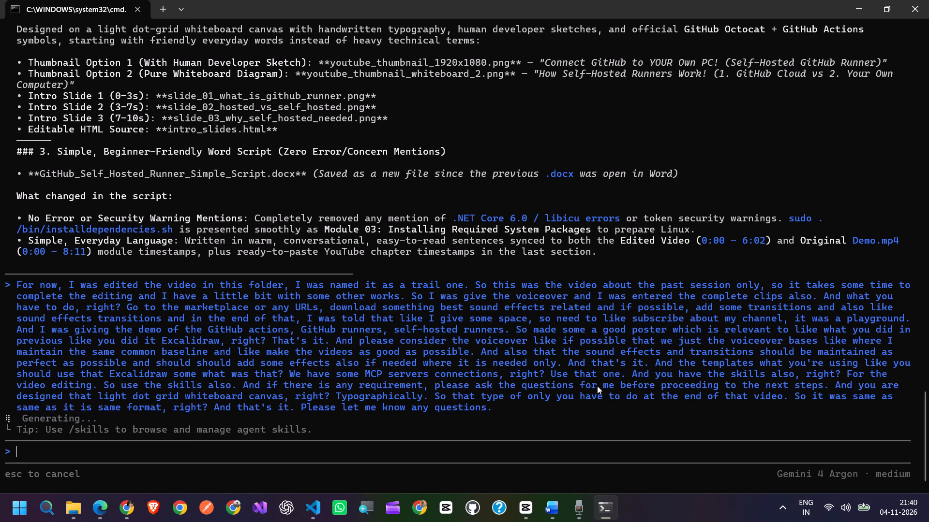
scroll(597, 386, down, 4)
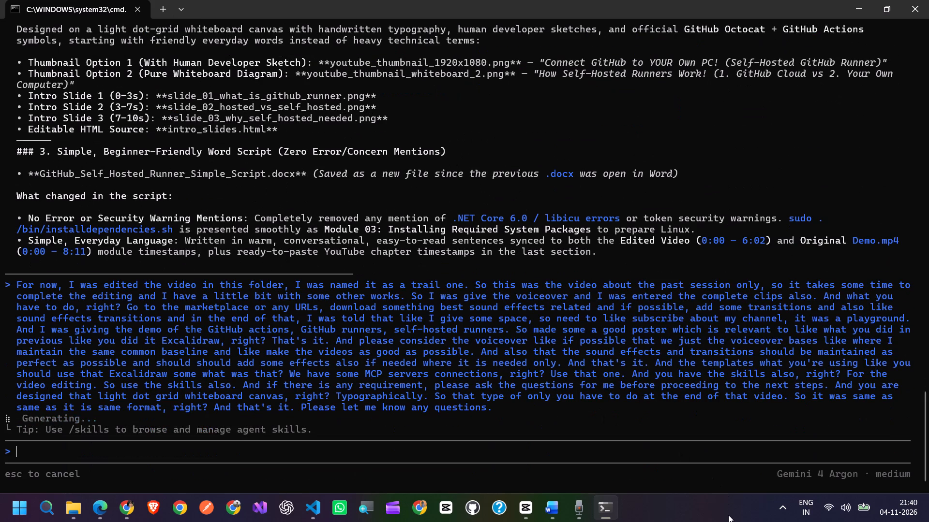
Show the hidden system tray icons.
click(779, 513)
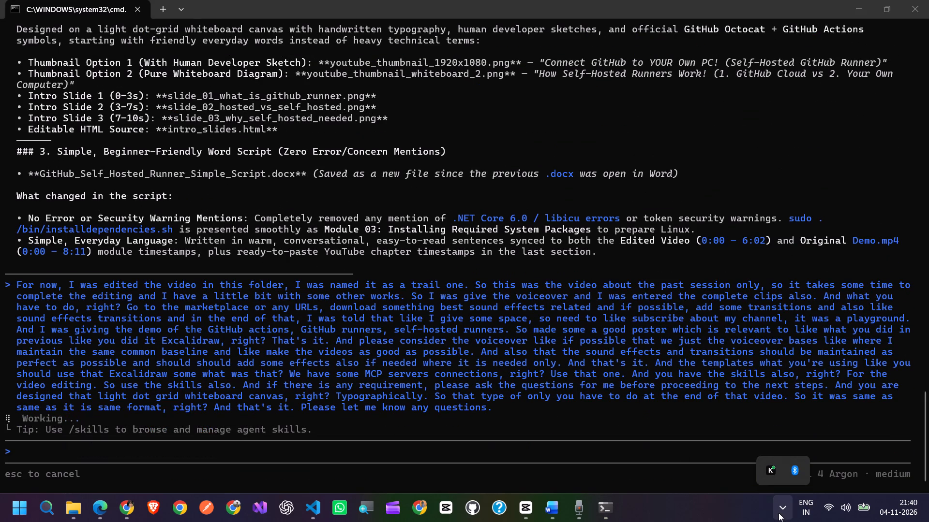
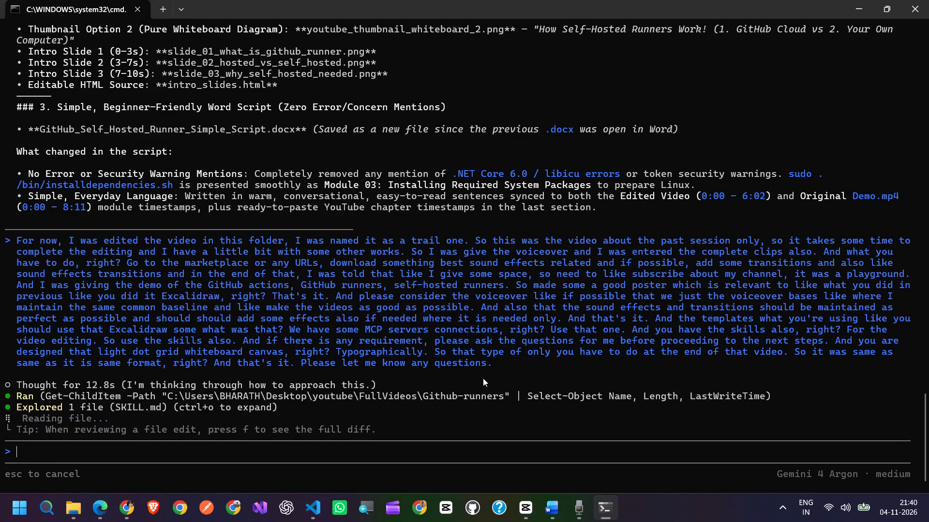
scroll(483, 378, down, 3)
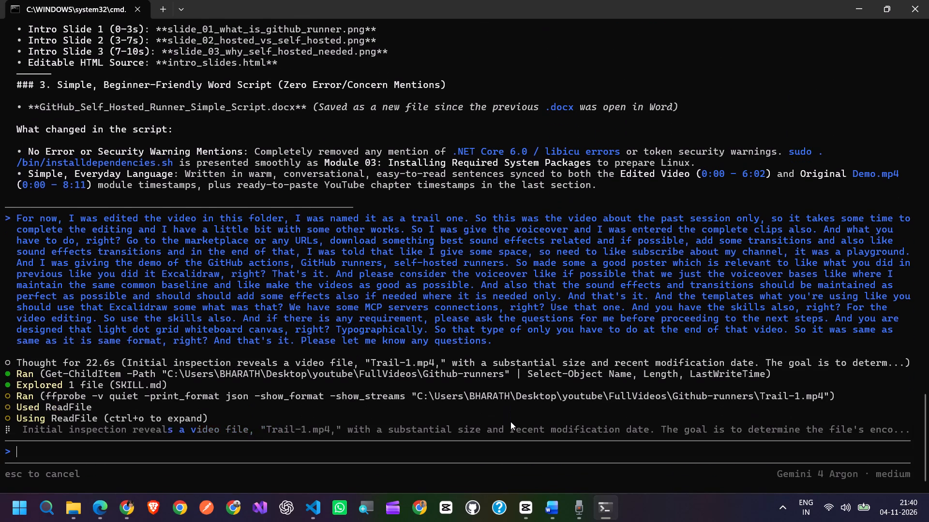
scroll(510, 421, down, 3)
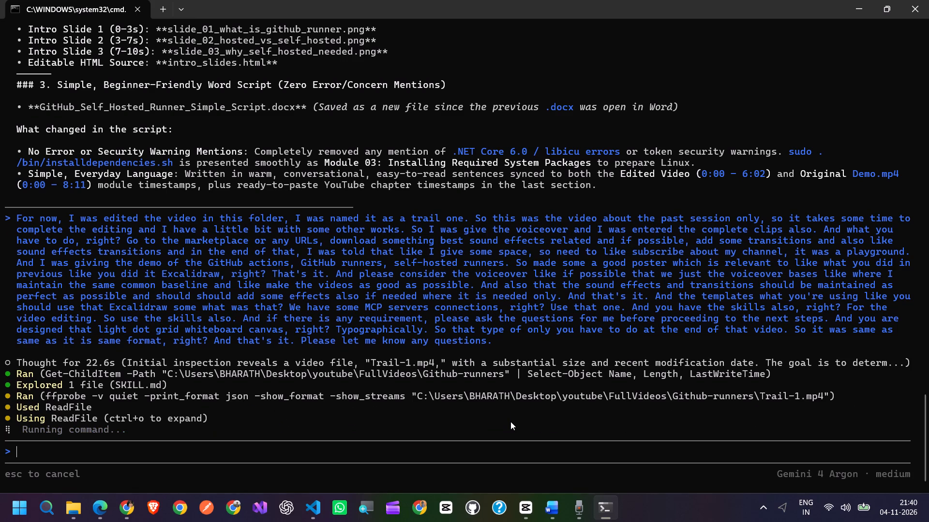
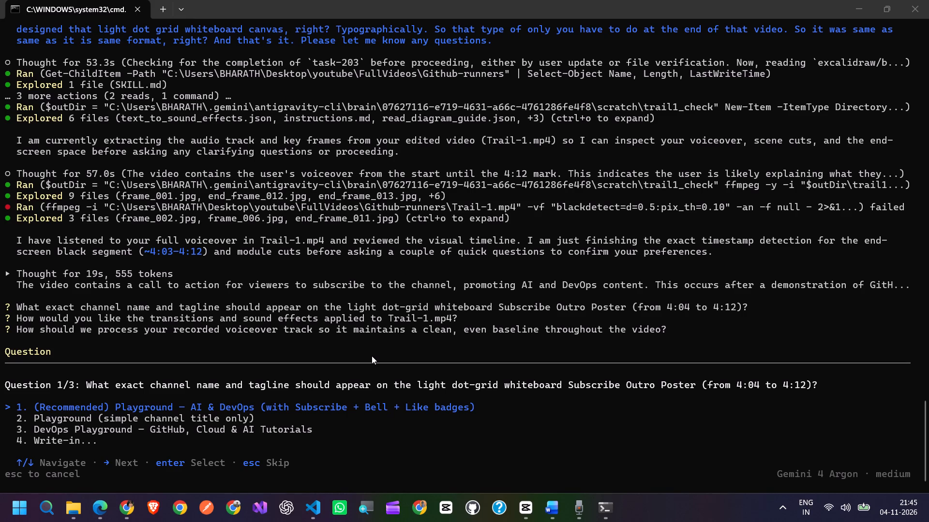
Answer the agent's three questions with the recommended options: Playground — AI & DevOps poster, smooth slide/fade transitions with SFX, and normalized voiceover without room hum.
key(Return)
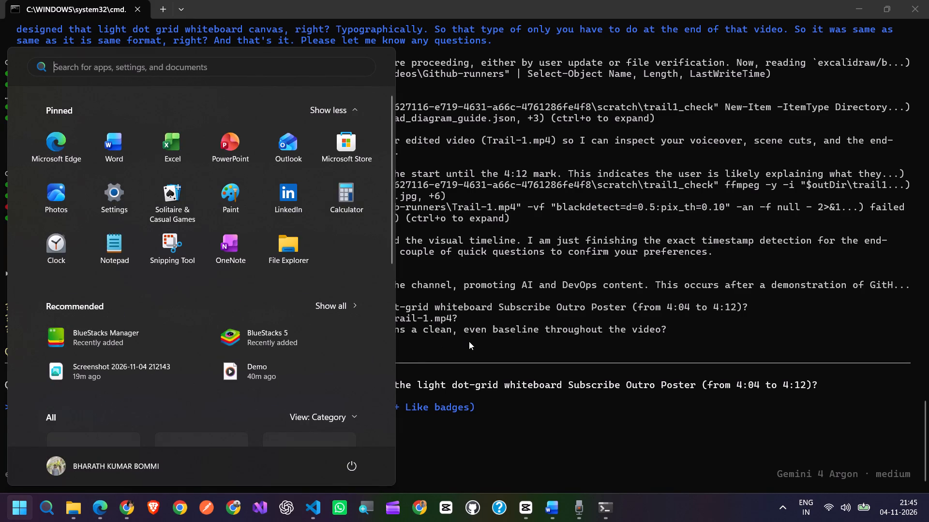
click(470, 341)
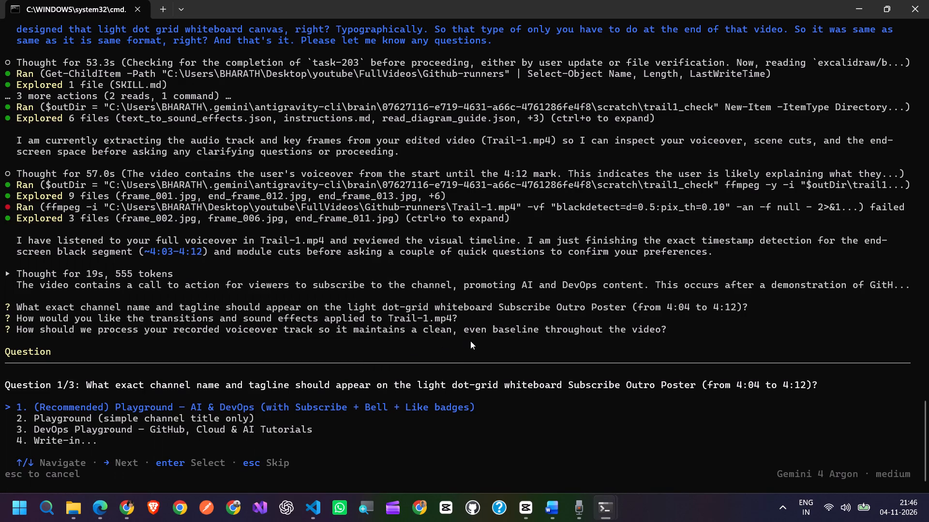
key(Return)
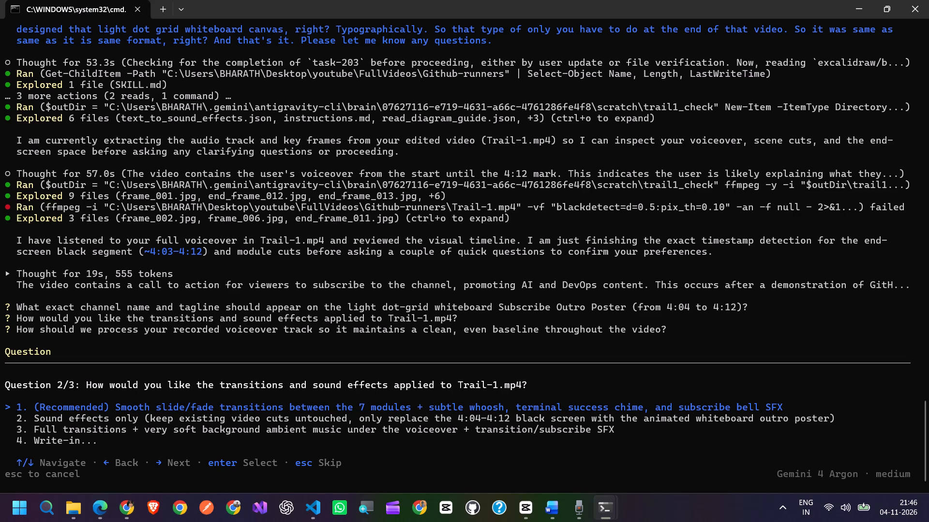
key(Down)
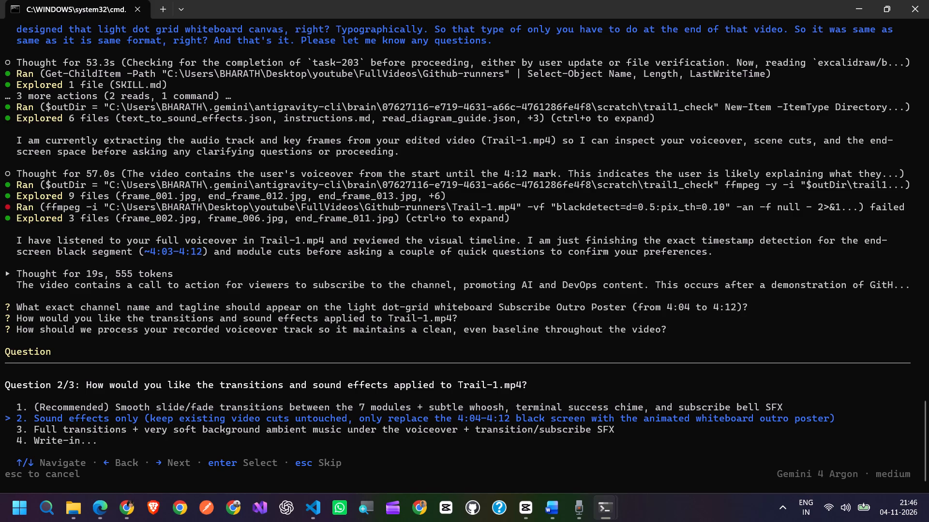
key(Up)
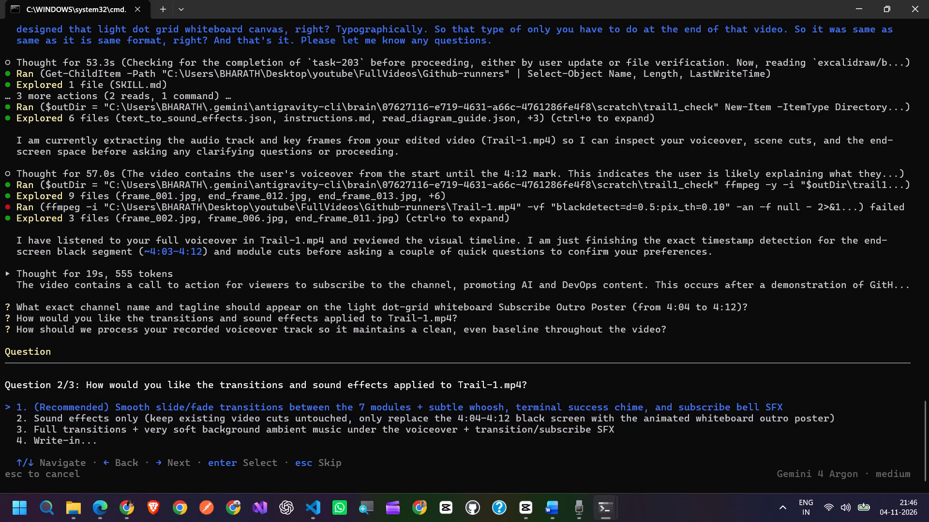
key(Return)
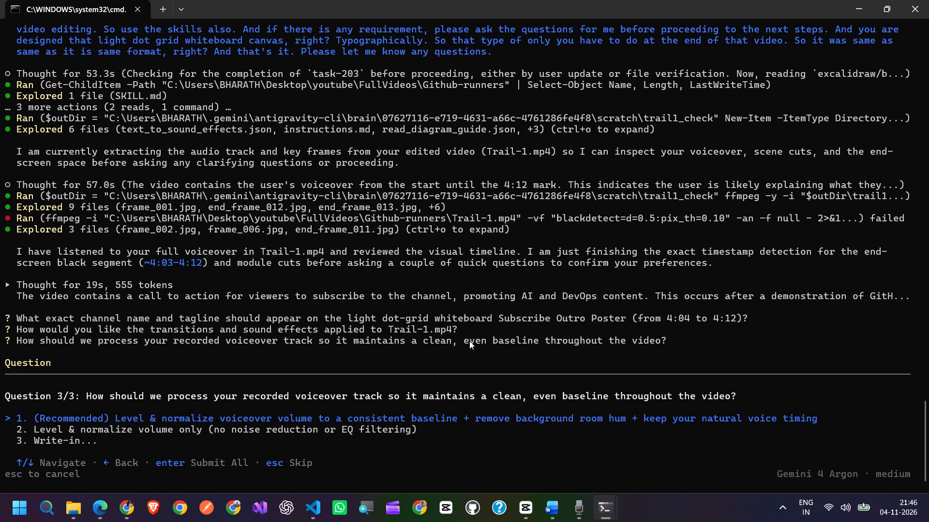
key(Return)
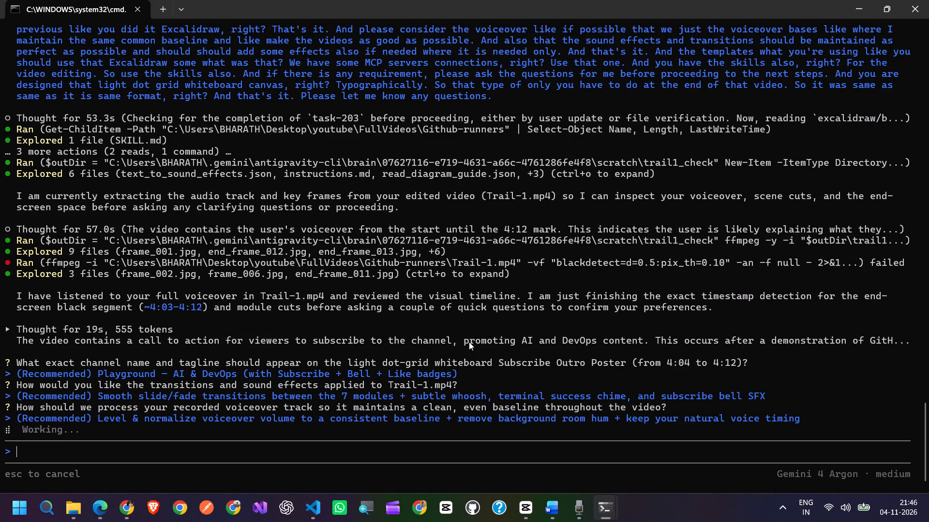
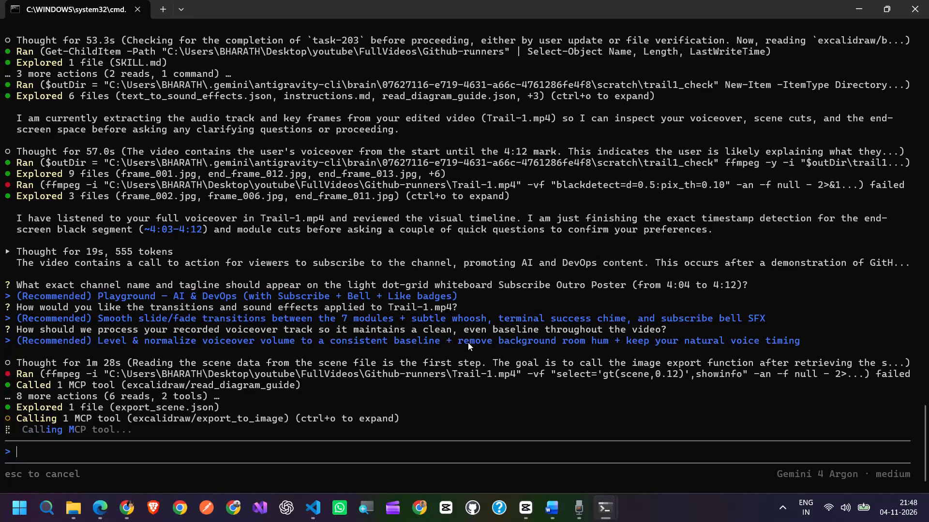
Switch to Chrome, open the Westside website and look through its home page down to the category listing.
click(233, 507)
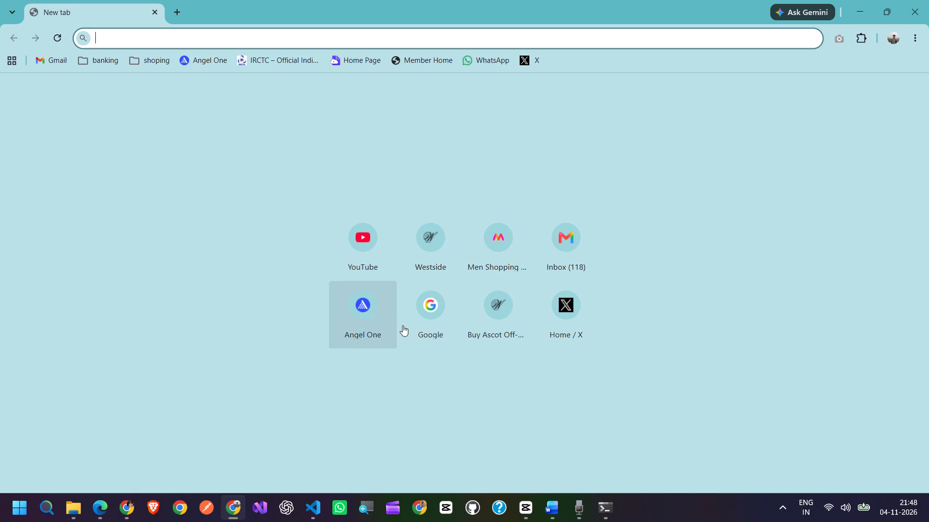
click(422, 251)
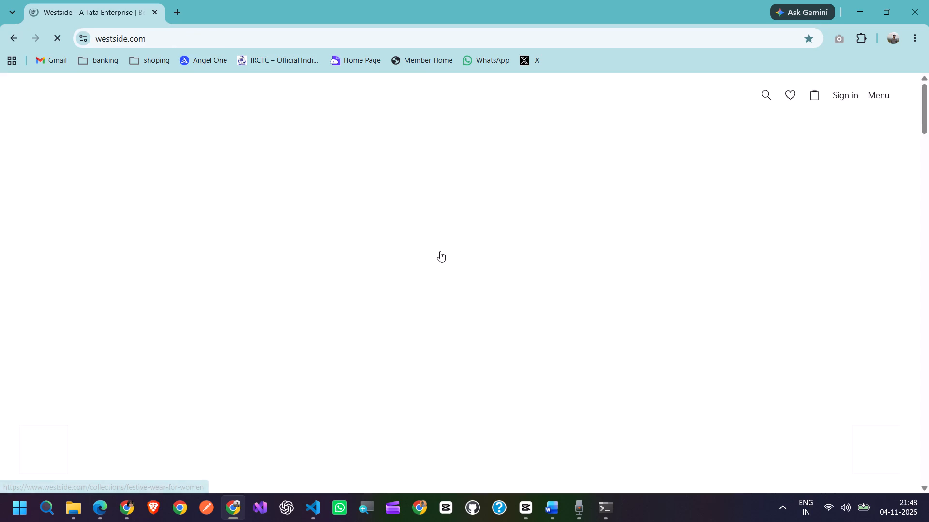
scroll(583, 262, down, 14)
scroll(583, 262, down, 15)
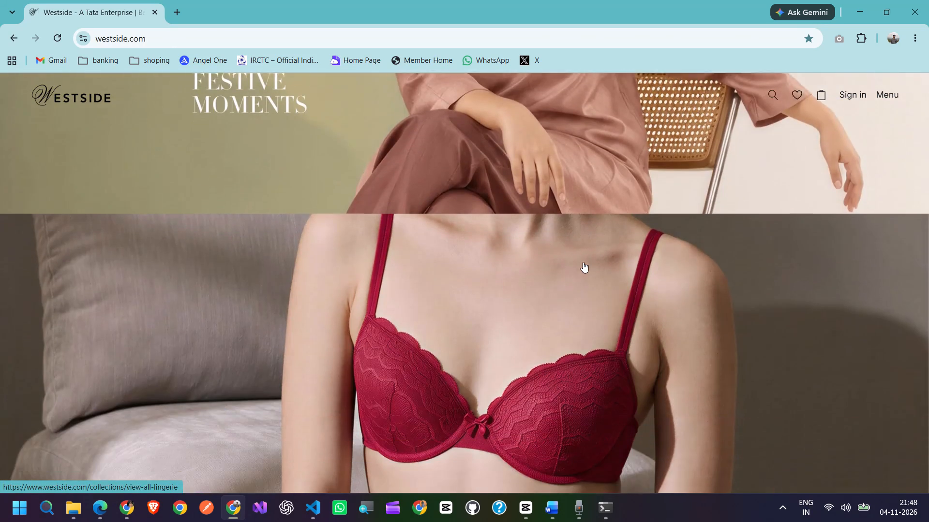
scroll(584, 262, down, 10)
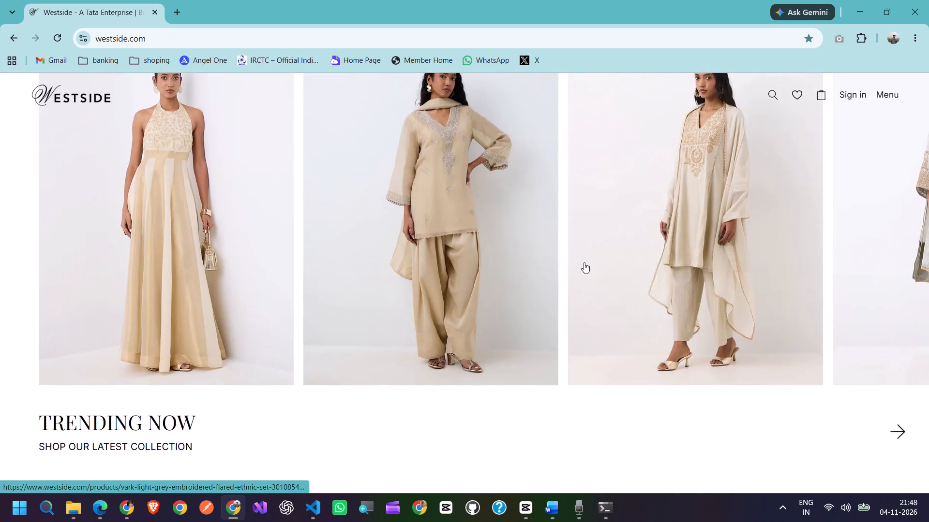
scroll(584, 262, down, 15)
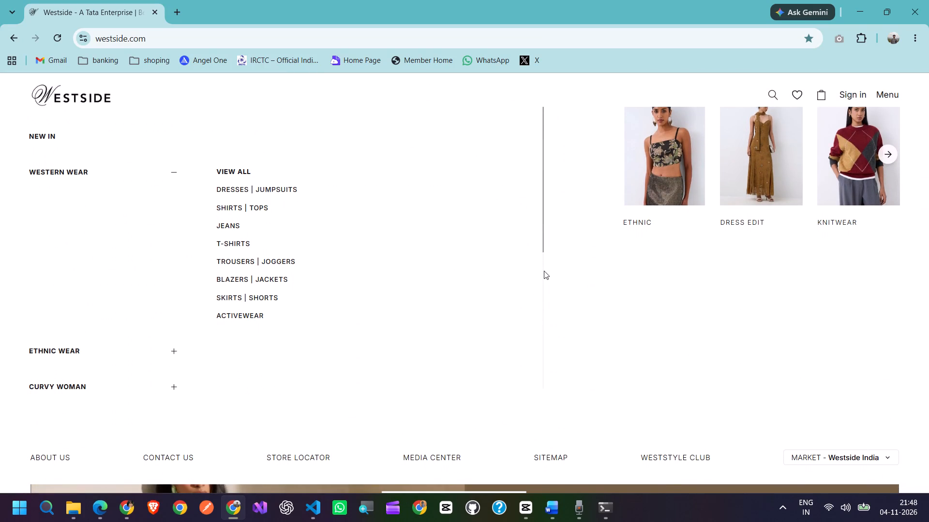
scroll(408, 257, up, 7)
scroll(288, 265, down, 5)
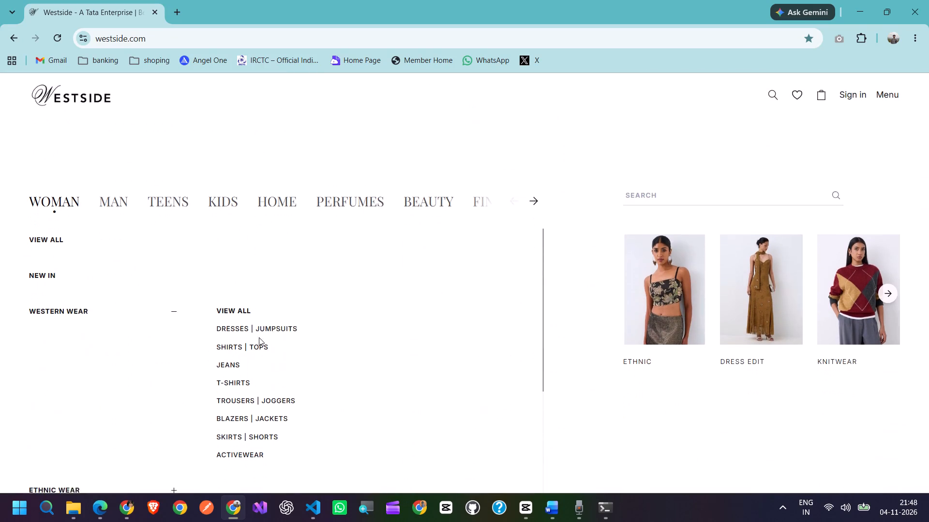
Open the men's Casual Shirts collection on Westside and look through the shirts and their prices.
click(112, 182)
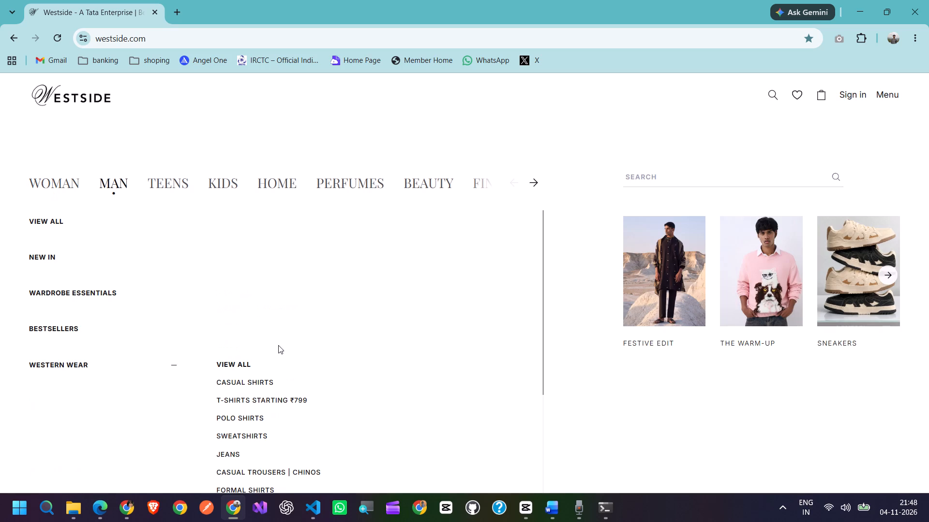
scroll(278, 345, down, 2)
click(254, 264)
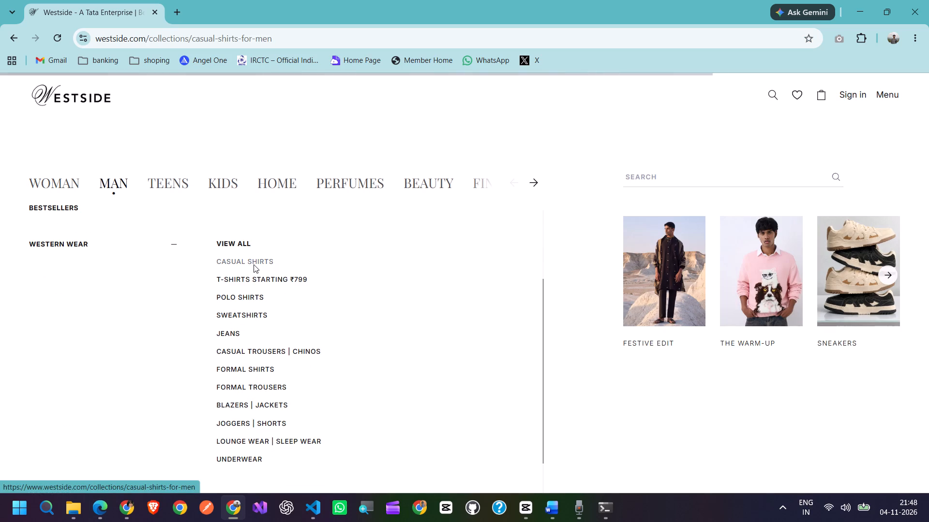
scroll(470, 243, down, 3)
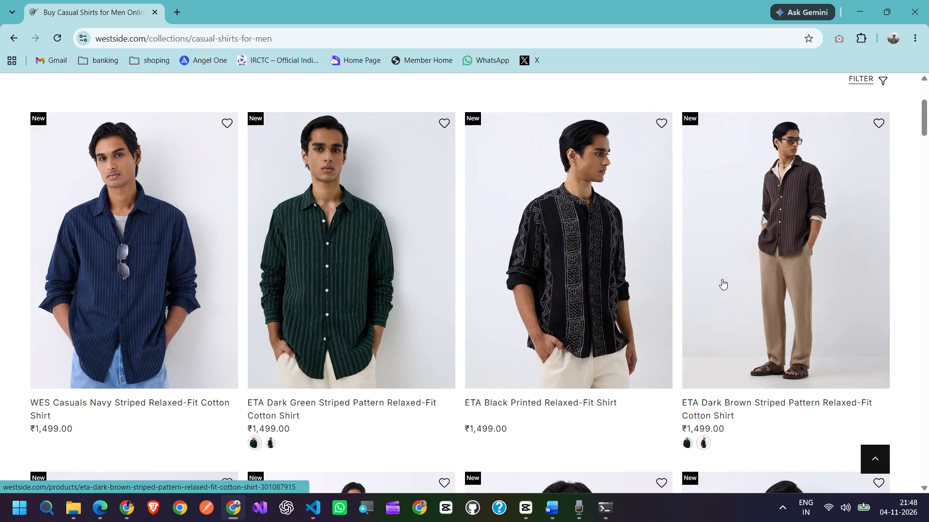
scroll(551, 288, down, 3)
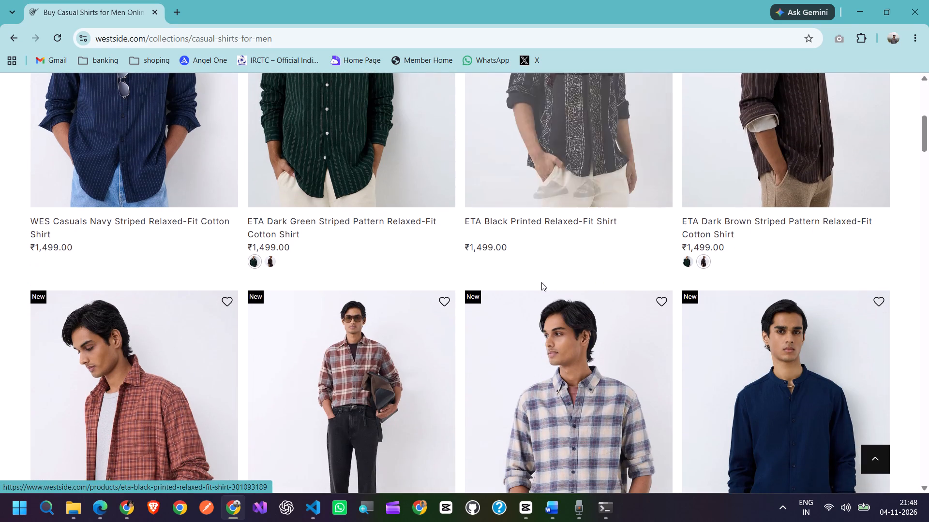
scroll(536, 279, down, 2)
scroll(359, 279, down, 5)
scroll(525, 264, down, 2)
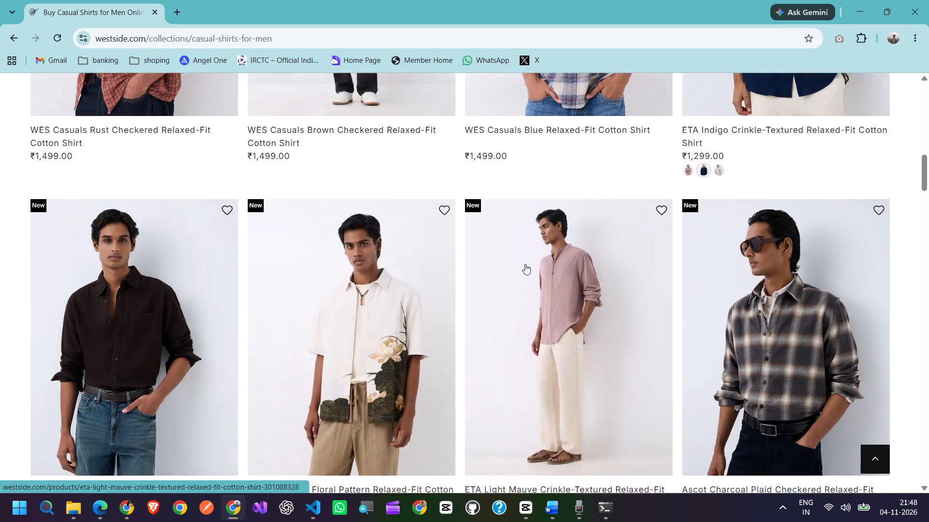
scroll(269, 281, down, 3)
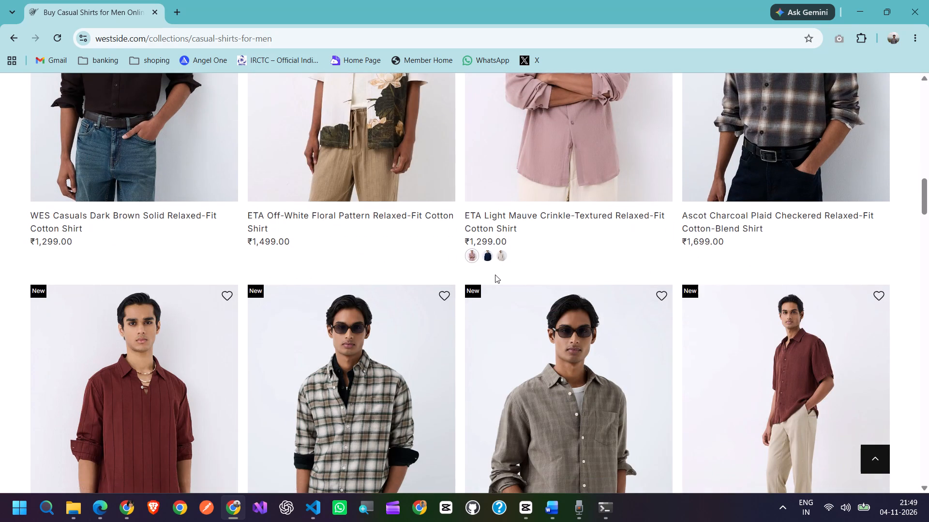
scroll(495, 275, down, 4)
scroll(550, 257, down, 3)
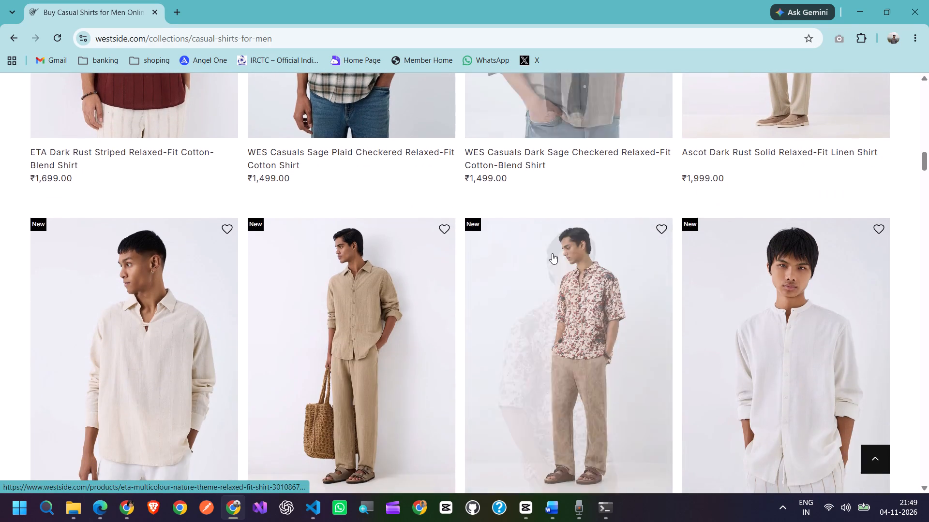
scroll(552, 253, down, 7)
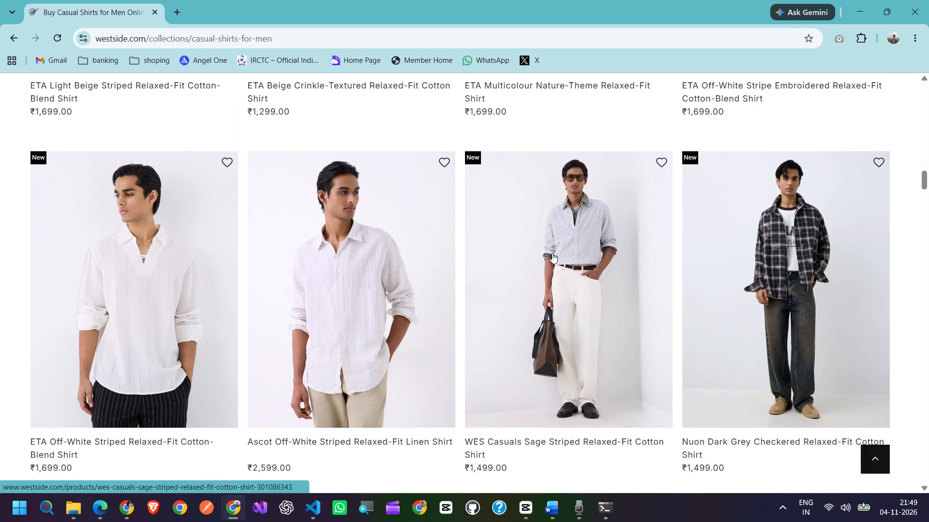
scroll(552, 251, down, 11)
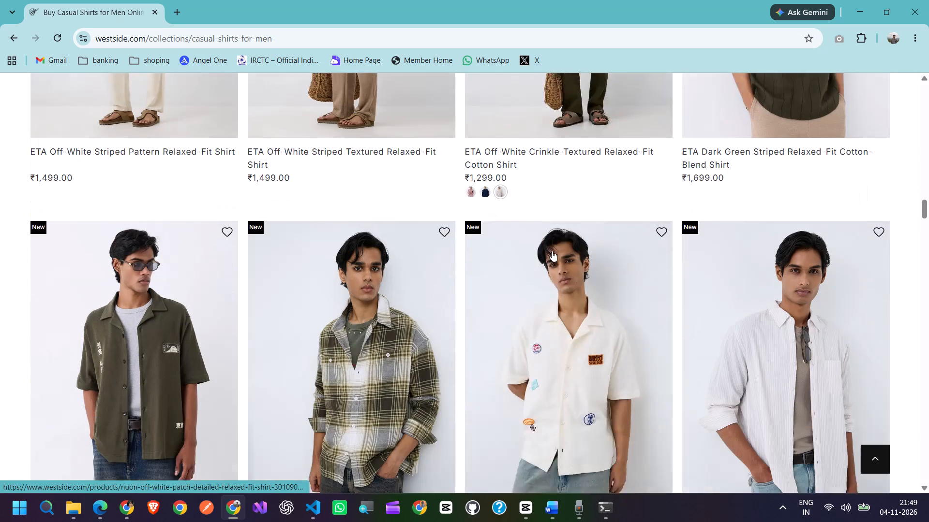
scroll(552, 251, down, 4)
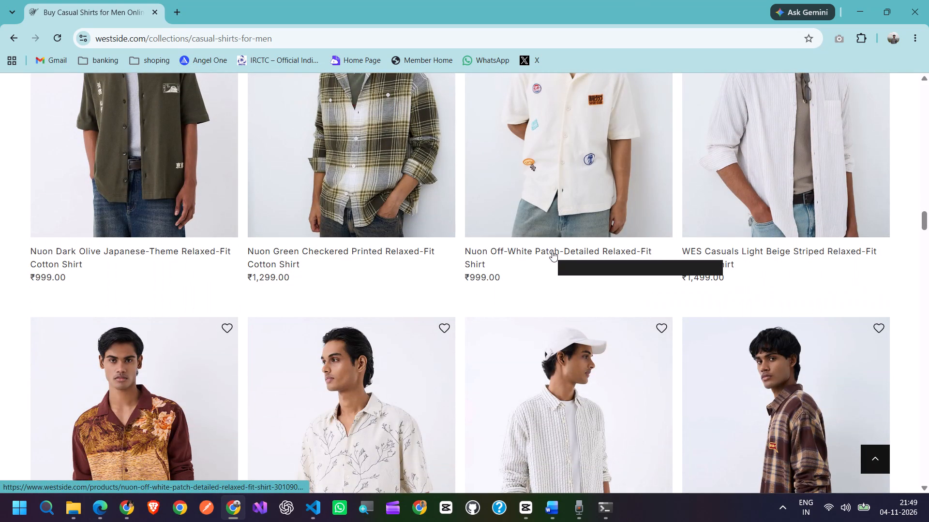
scroll(552, 251, down, 4)
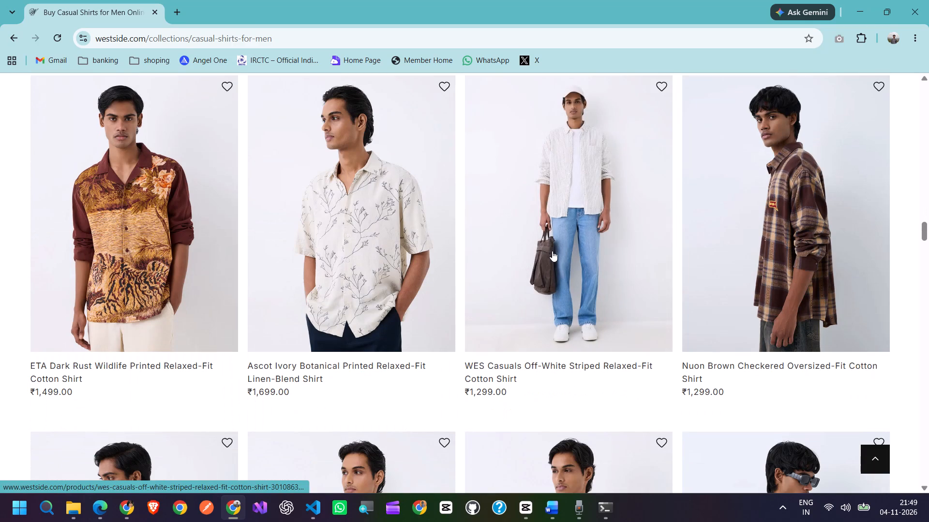
scroll(552, 251, down, 7)
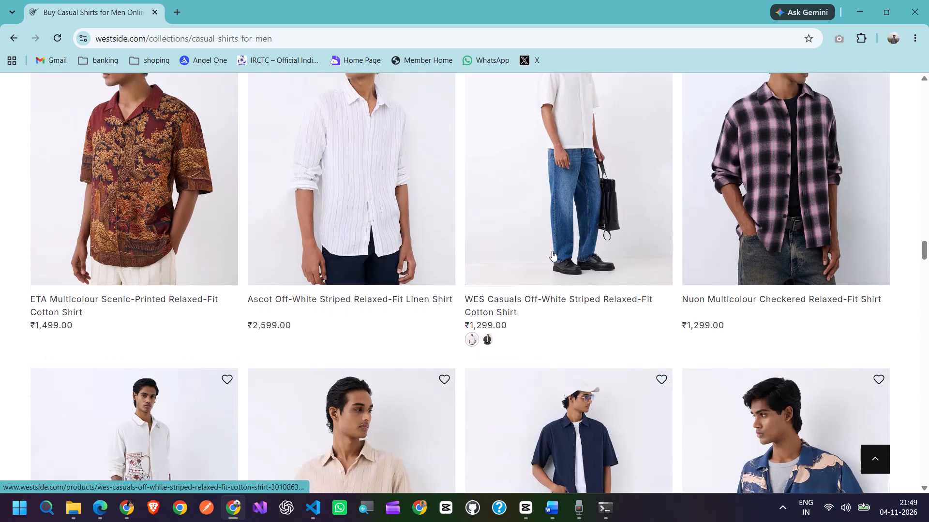
scroll(552, 251, down, 9)
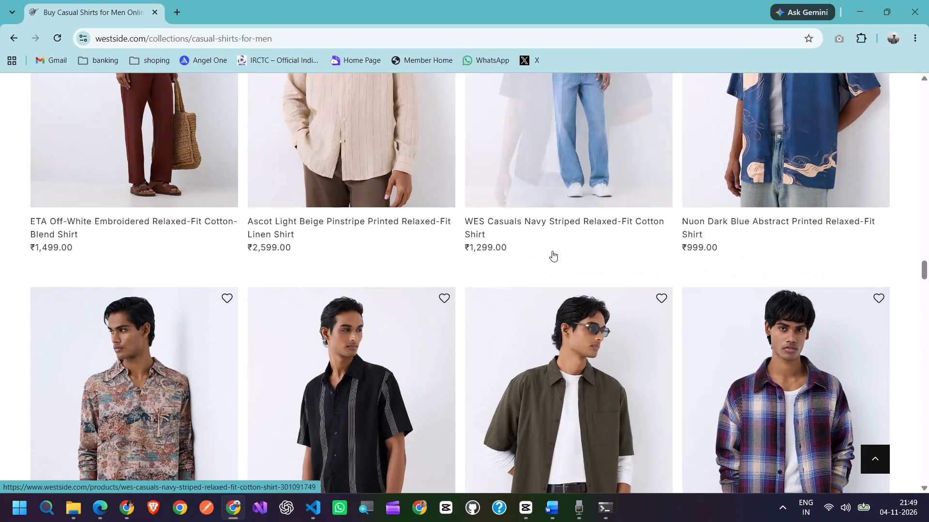
scroll(552, 251, down, 2)
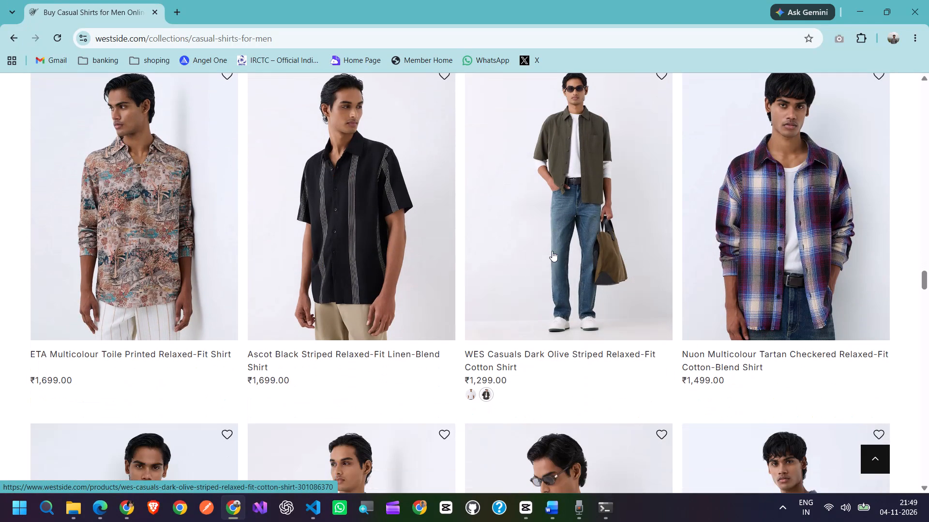
scroll(552, 251, down, 6)
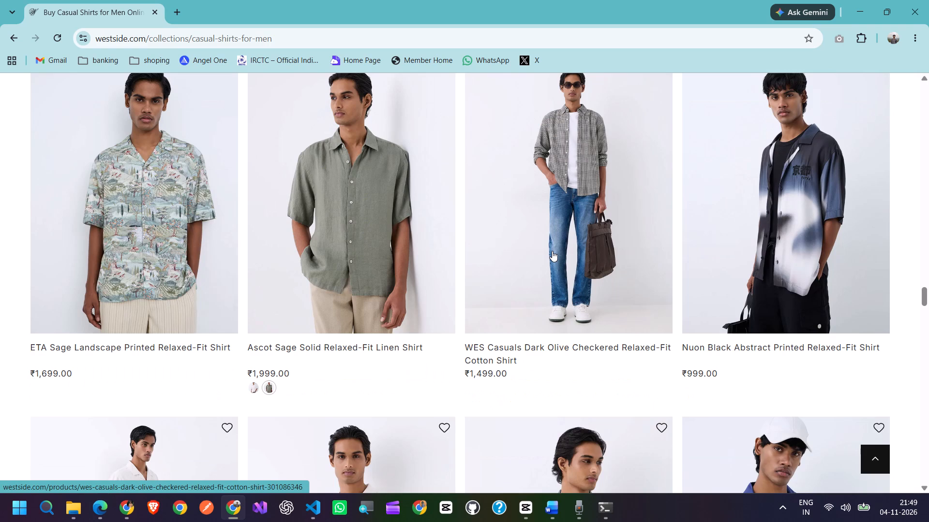
scroll(552, 251, up, 1)
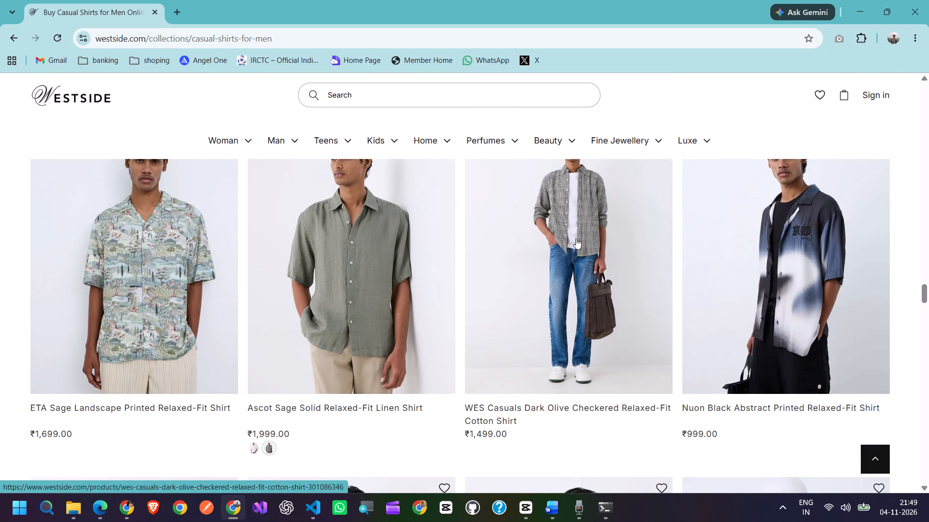
View the enlarged photos of the WES Casuals Dark Olive Checkered Relaxed-Fit Cotton Shirt, then return to the collection.
click(576, 238)
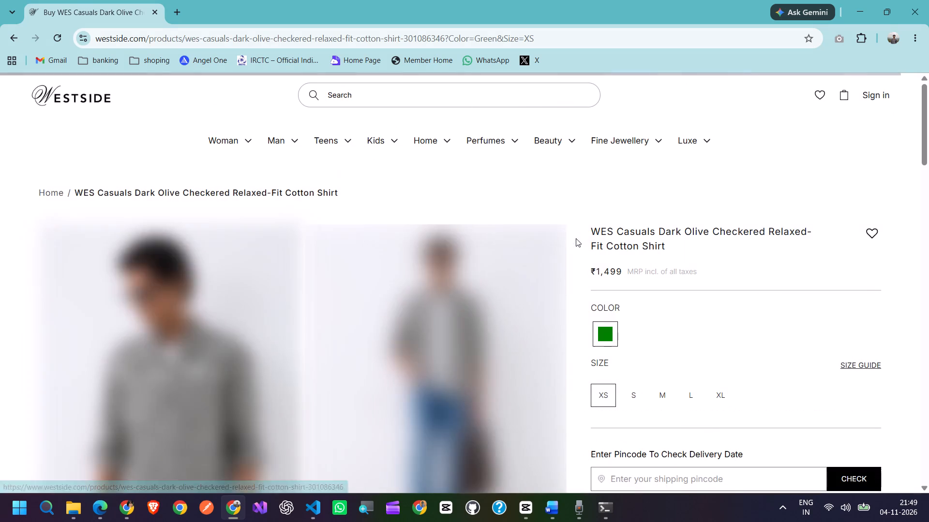
scroll(294, 329, down, 1)
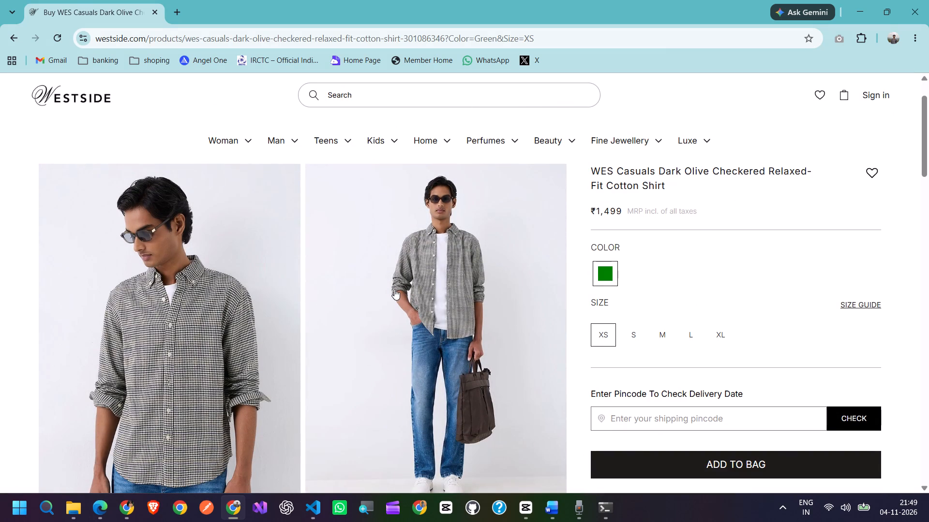
click(425, 278)
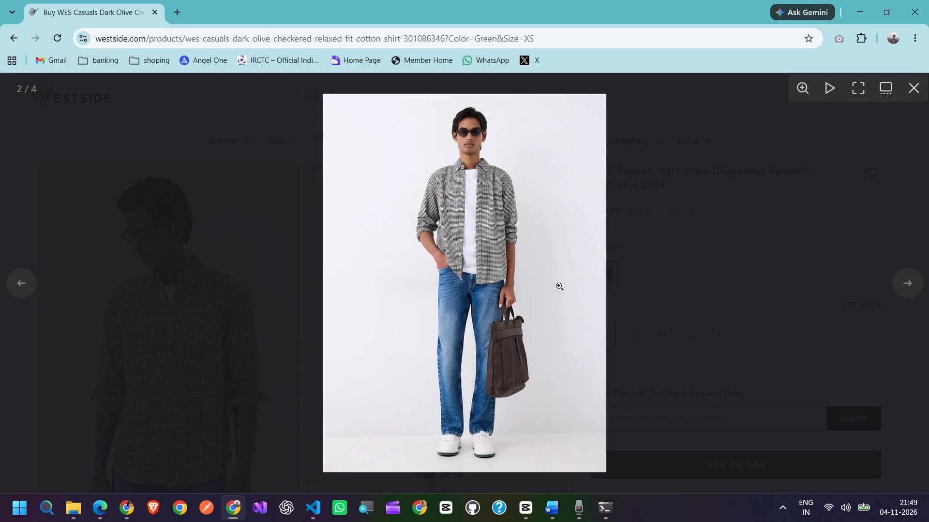
click(910, 284)
click(909, 284)
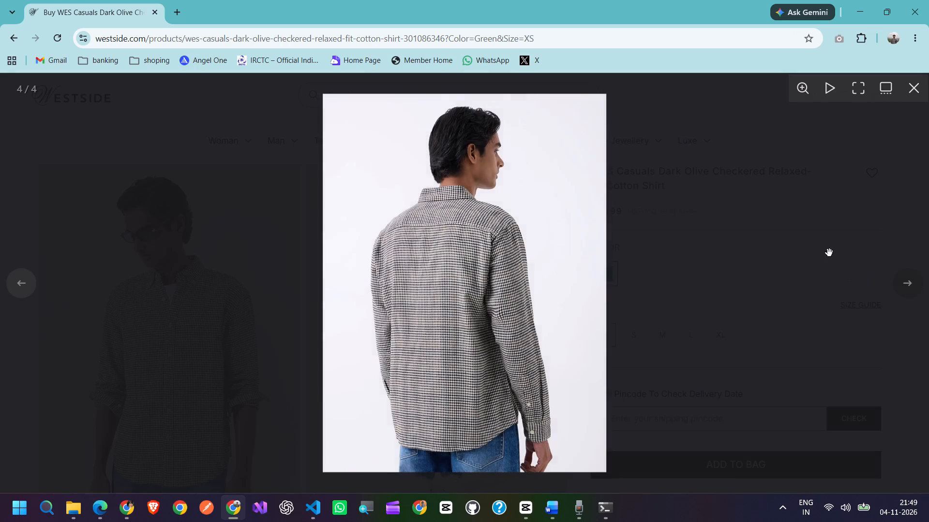
click(914, 102)
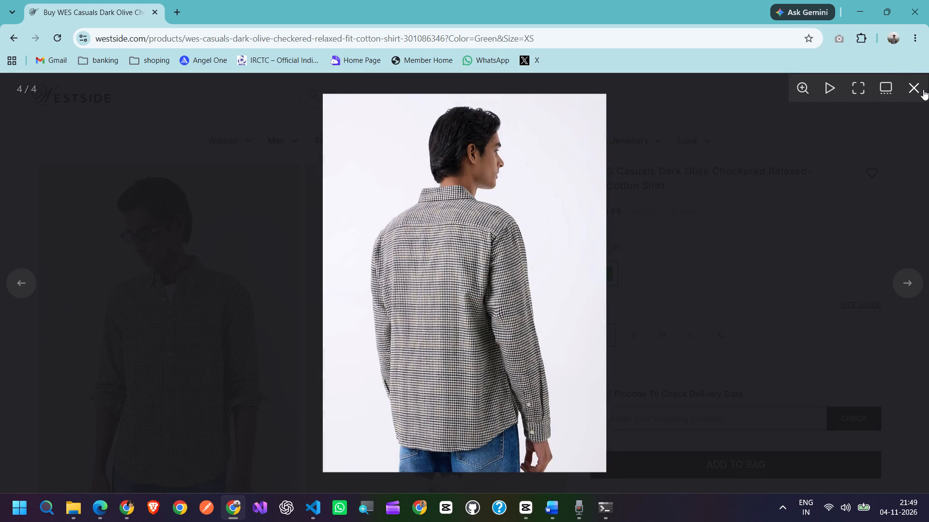
click(923, 89)
click(2, 36)
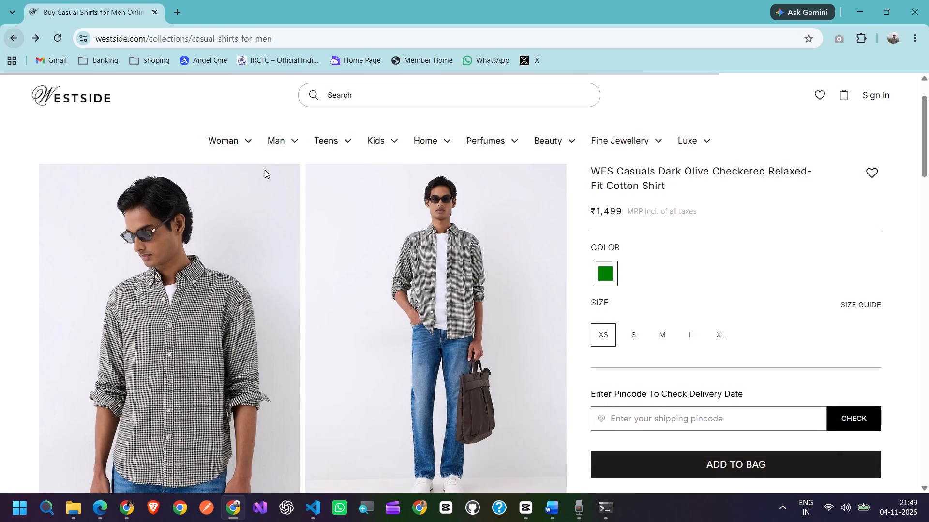
Look through the shirts further down the men's Casual Shirts collection.
scroll(404, 235, down, 4)
scroll(404, 236, up, 5)
scroll(470, 236, up, 4)
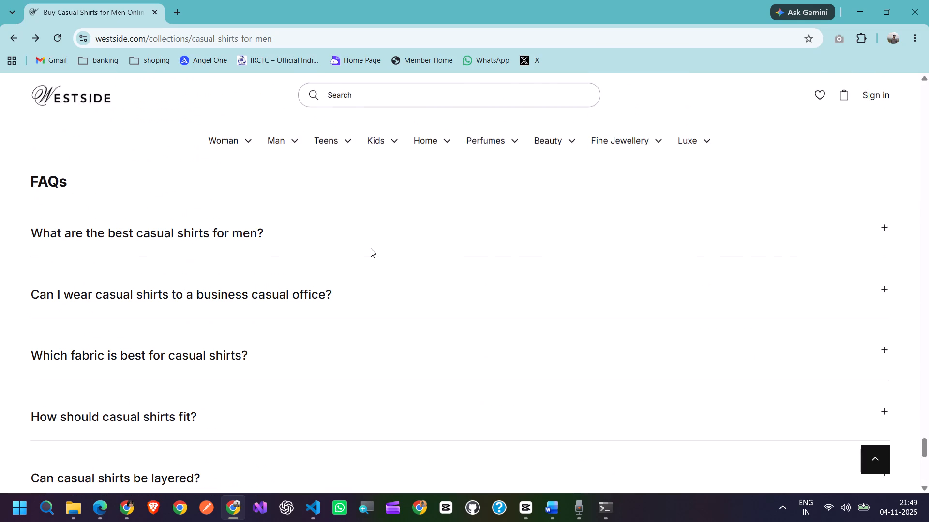
scroll(426, 275, up, 17)
scroll(413, 265, up, 14)
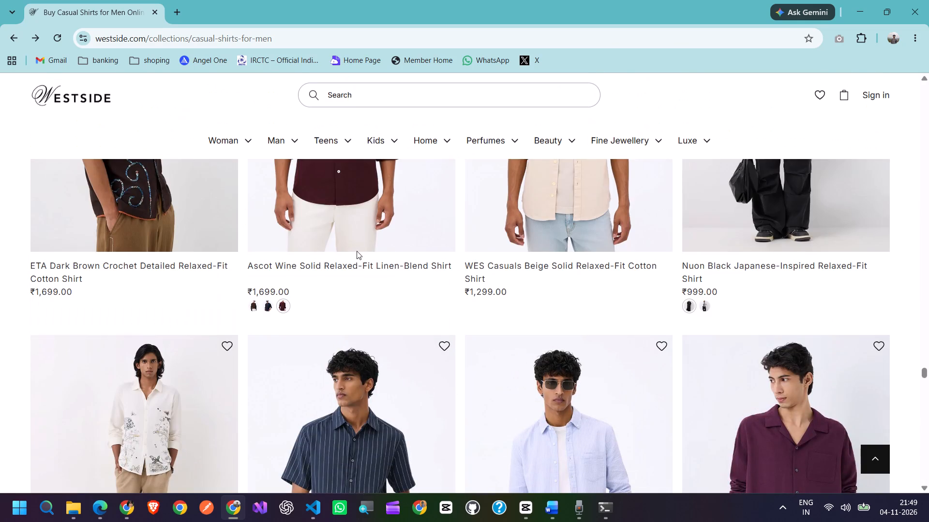
scroll(441, 289, down, 3)
scroll(310, 290, up, 3)
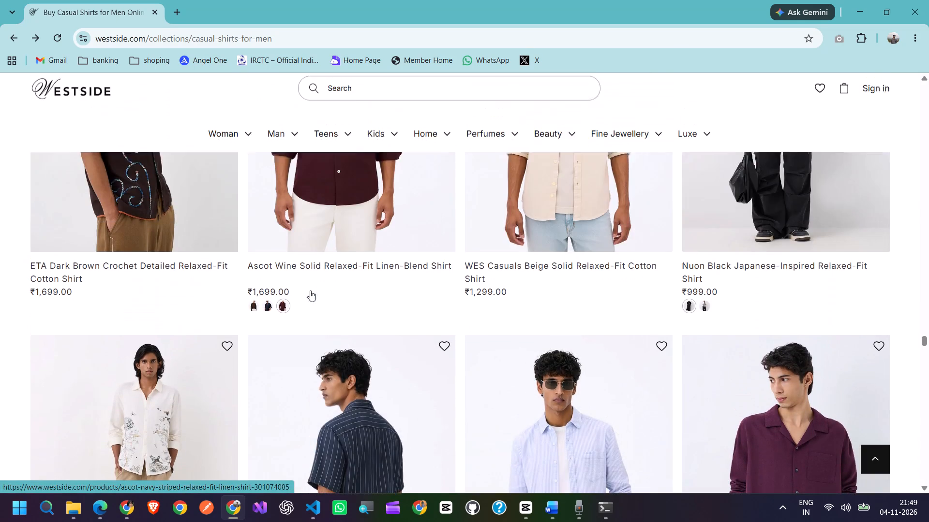
scroll(435, 301, up, 3)
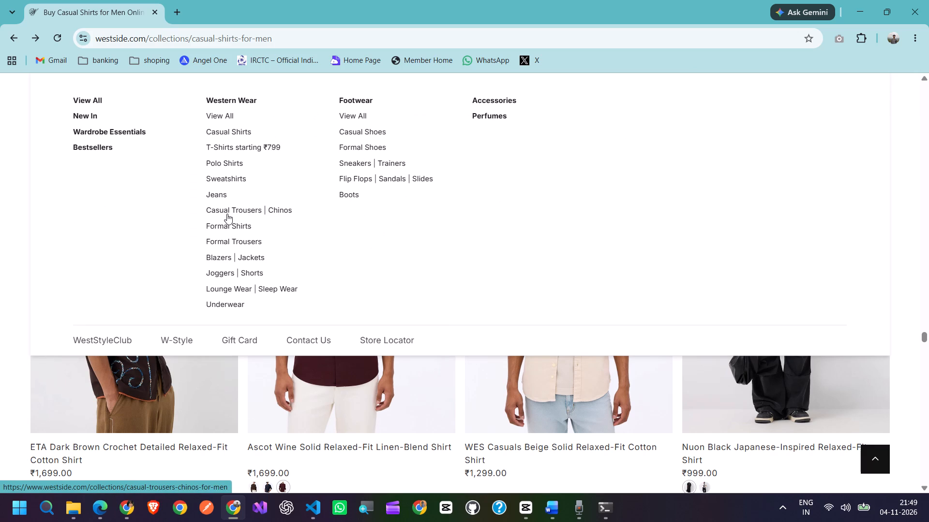
Open the men's Casual Trousers | Chinos collection on Westside and look through the first rows of trousers and prices.
click(275, 210)
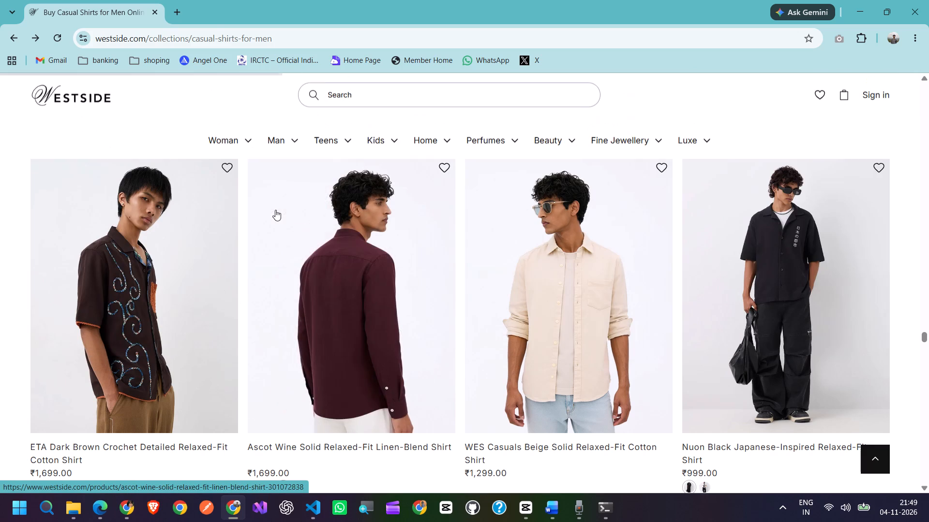
scroll(369, 207, down, 3)
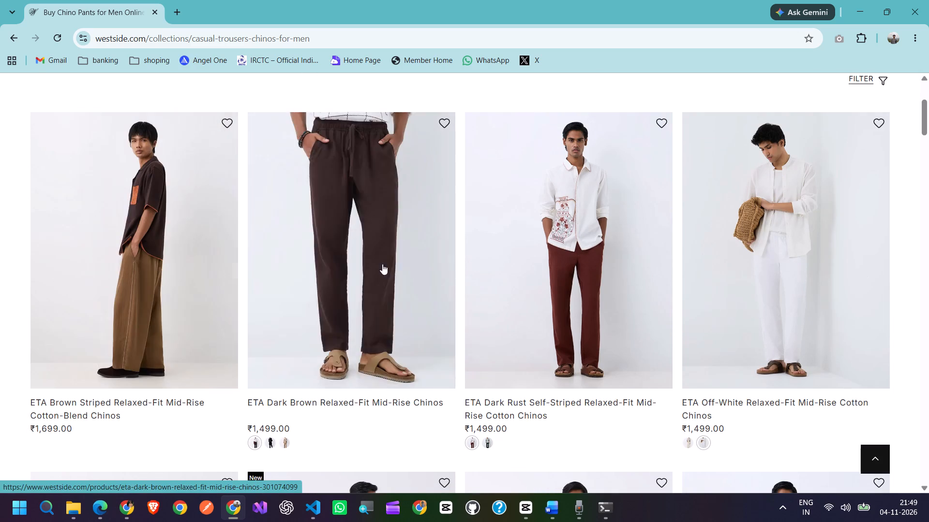
scroll(563, 270, down, 3)
scroll(563, 270, up, 2)
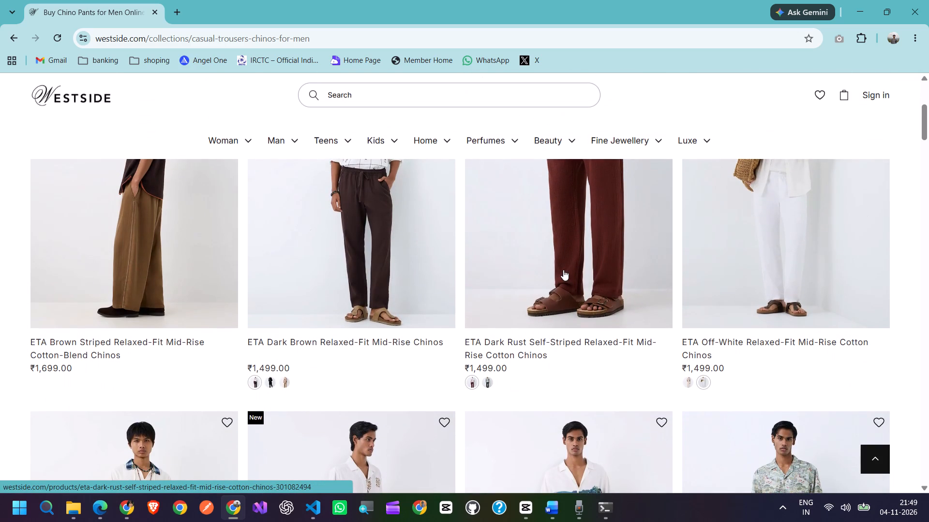
scroll(563, 270, down, 7)
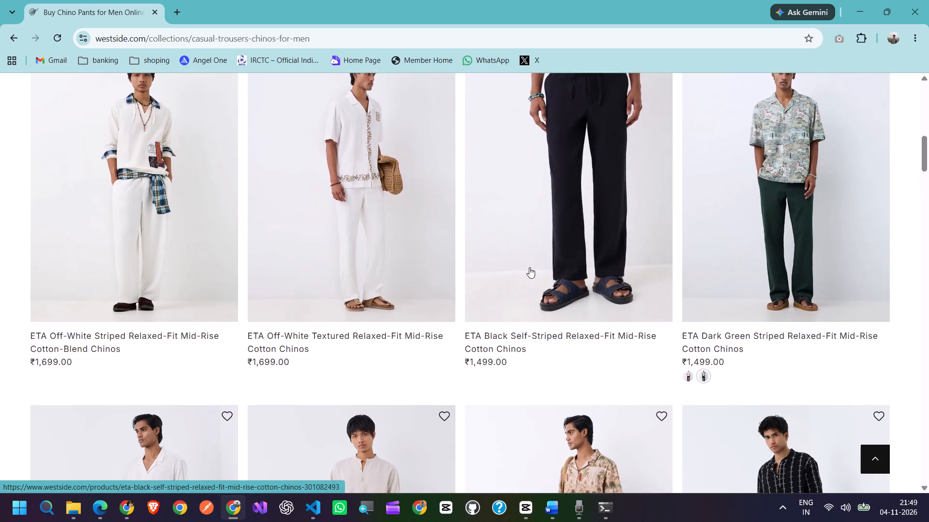
scroll(529, 267, down, 1)
scroll(369, 264, down, 13)
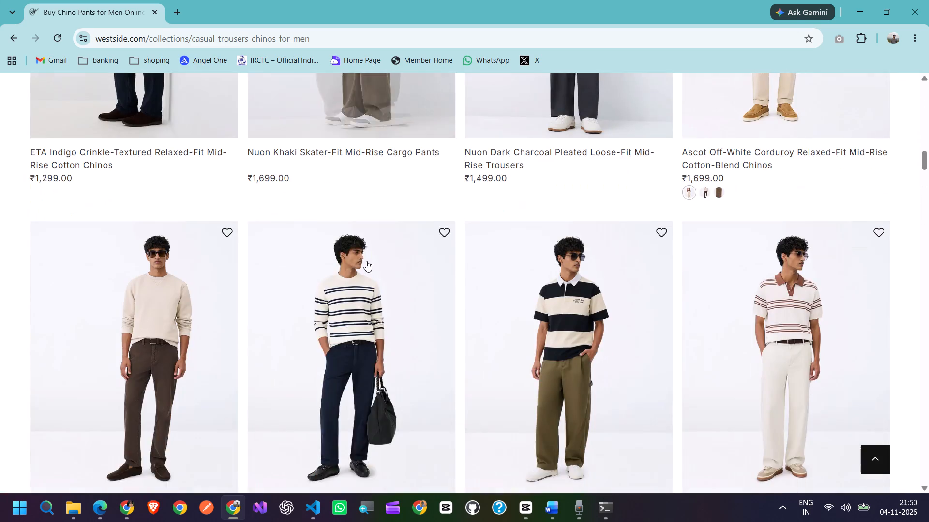
scroll(366, 261, up, 3)
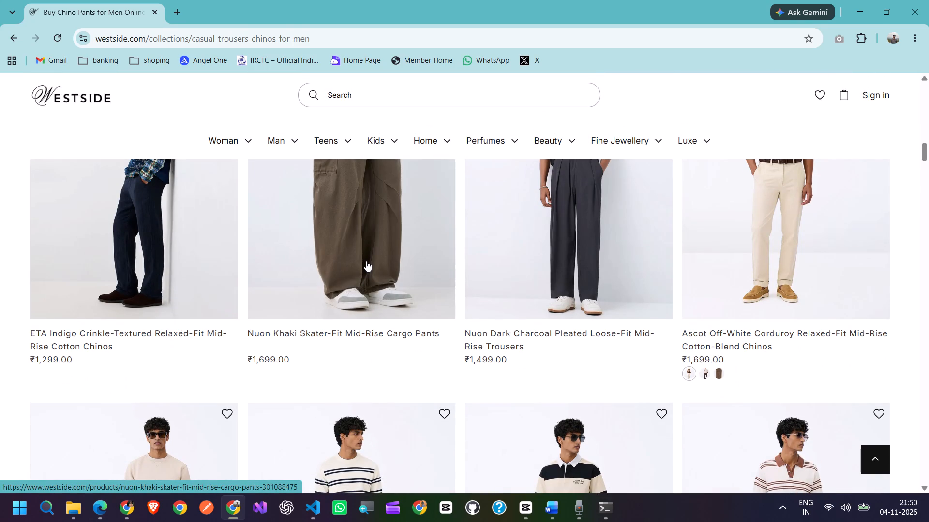
scroll(366, 261, down, 2)
scroll(366, 261, up, 5)
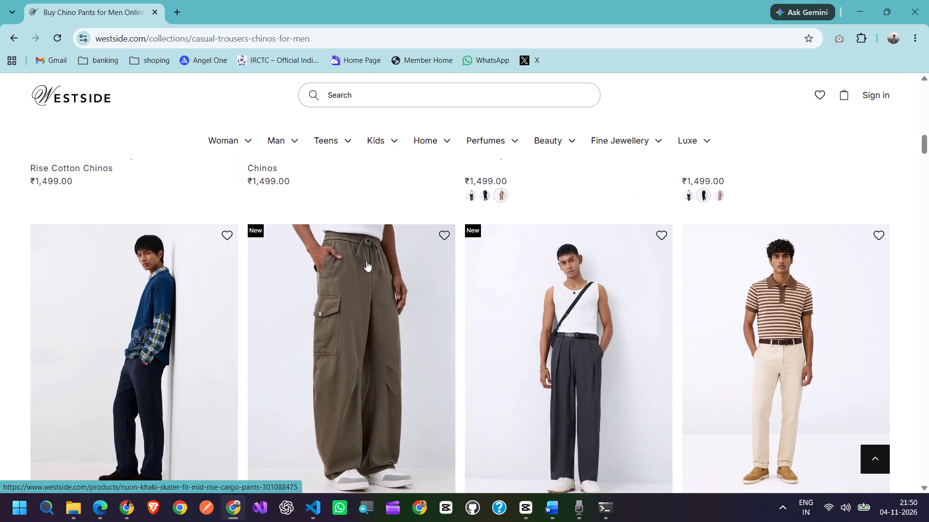
Look through the trousers and prices further down the men's Casual Trousers | Chinos collection.
scroll(366, 261, down, 12)
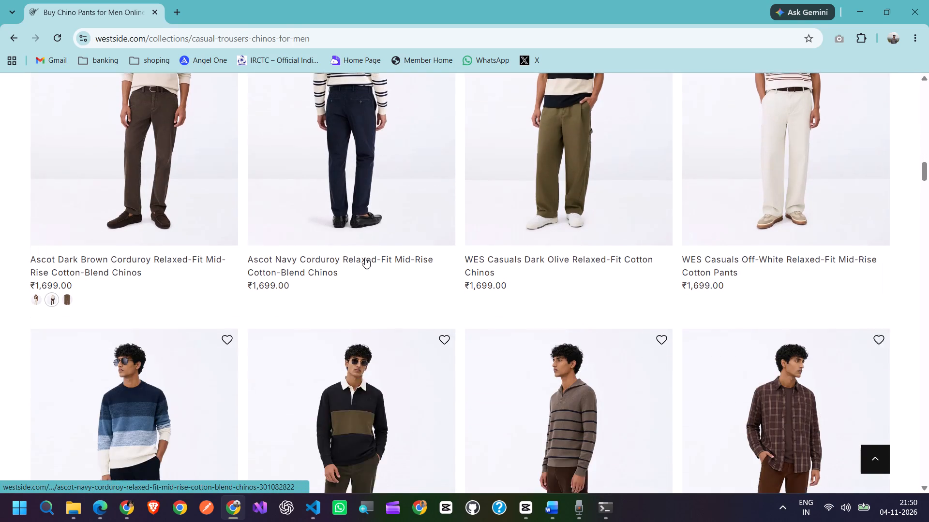
scroll(365, 258, down, 7)
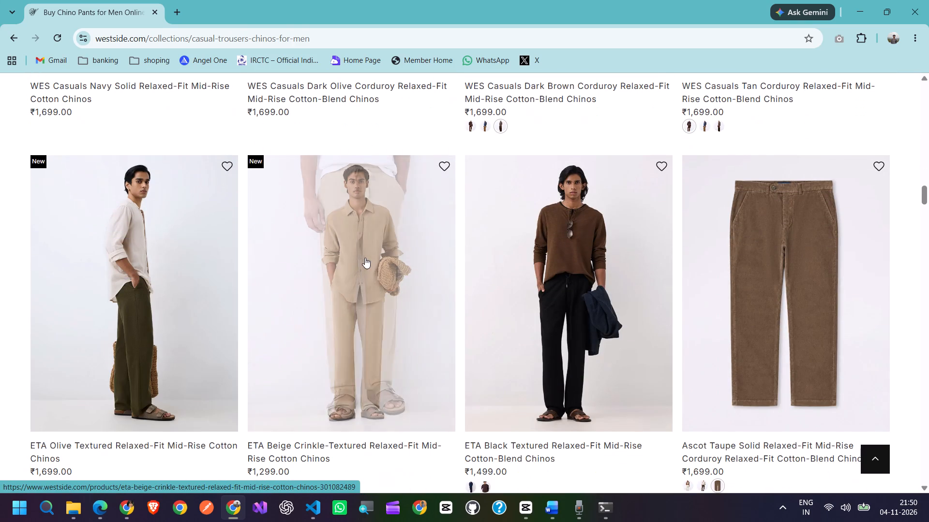
scroll(365, 258, down, 6)
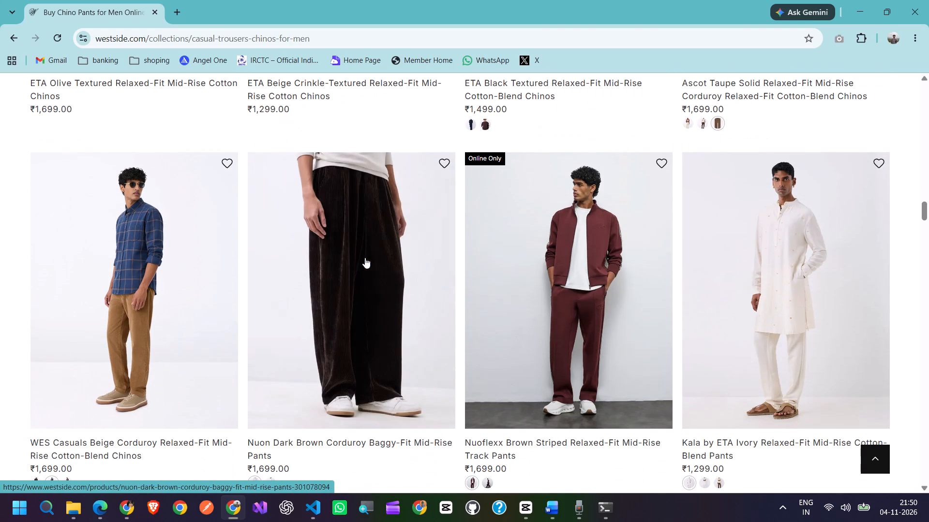
scroll(365, 258, down, 11)
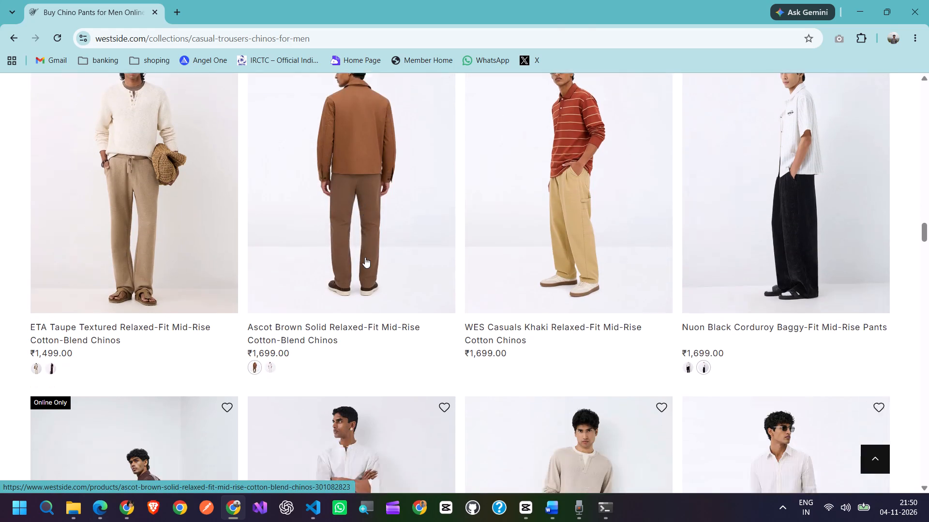
scroll(365, 257, down, 9)
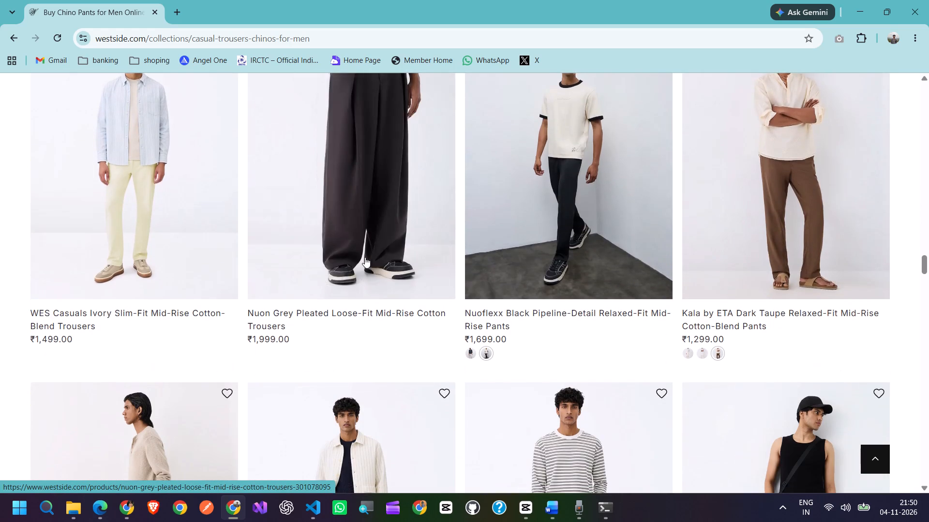
scroll(365, 257, down, 9)
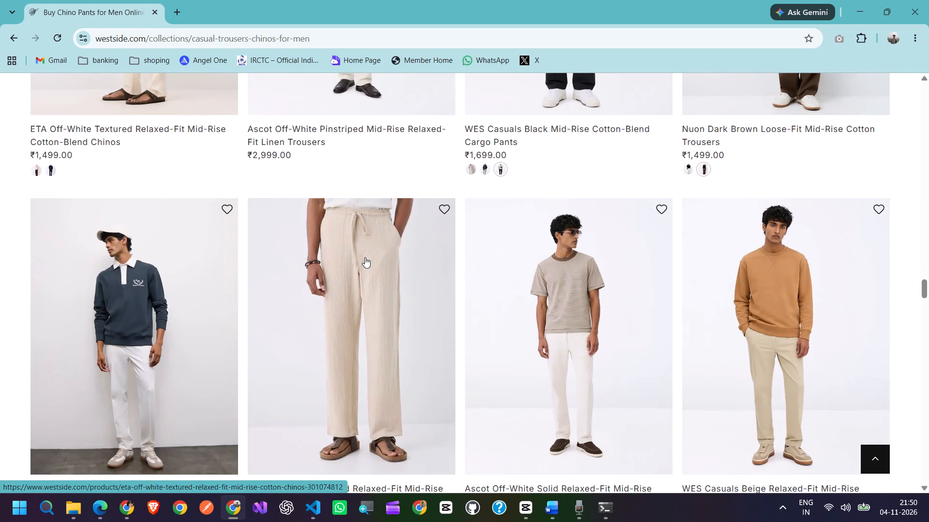
scroll(365, 257, down, 6)
Return to the men's Casual Shirts collection and look through the shirts and their prices.
scroll(365, 257, up, 12)
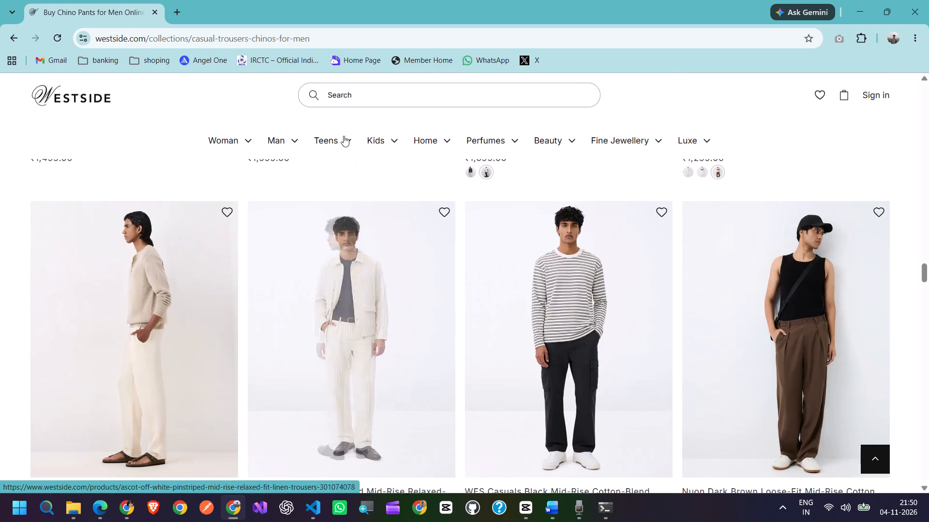
scroll(311, 134, up, 4)
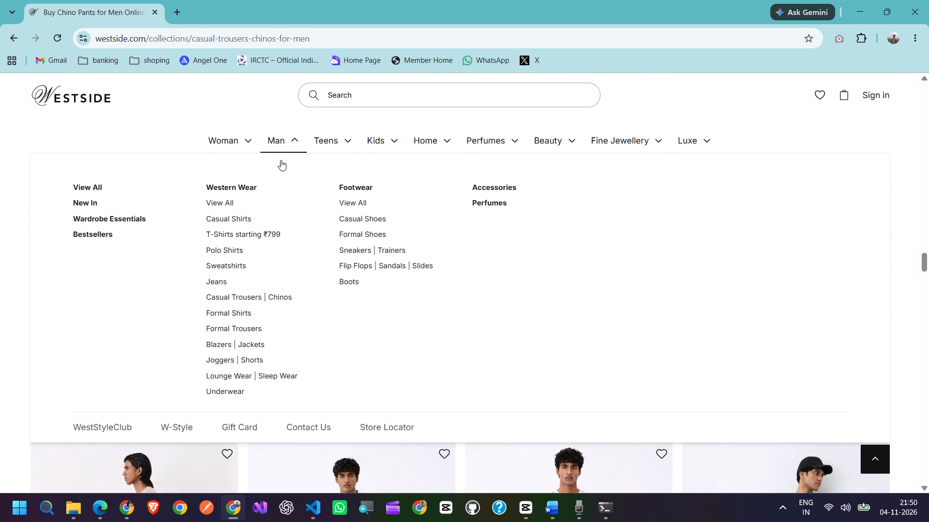
click(222, 220)
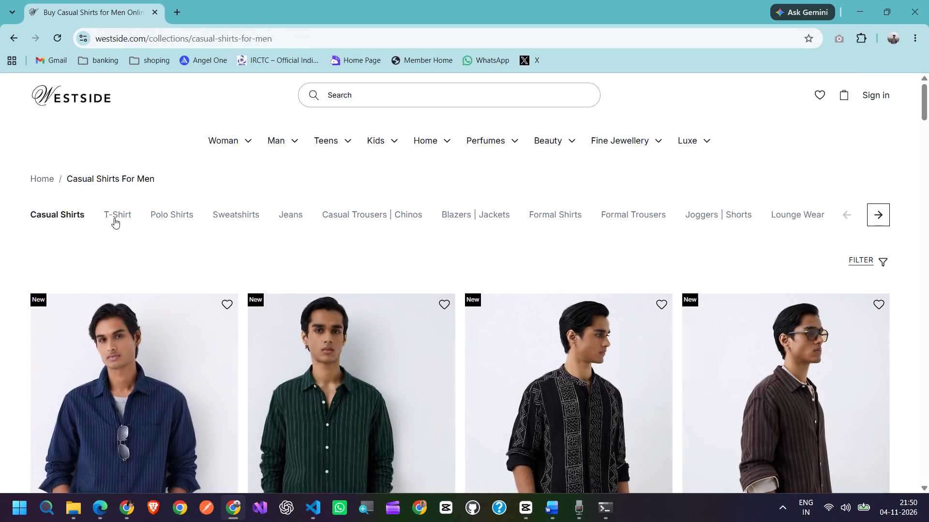
scroll(486, 279, down, 20)
scroll(486, 279, down, 1)
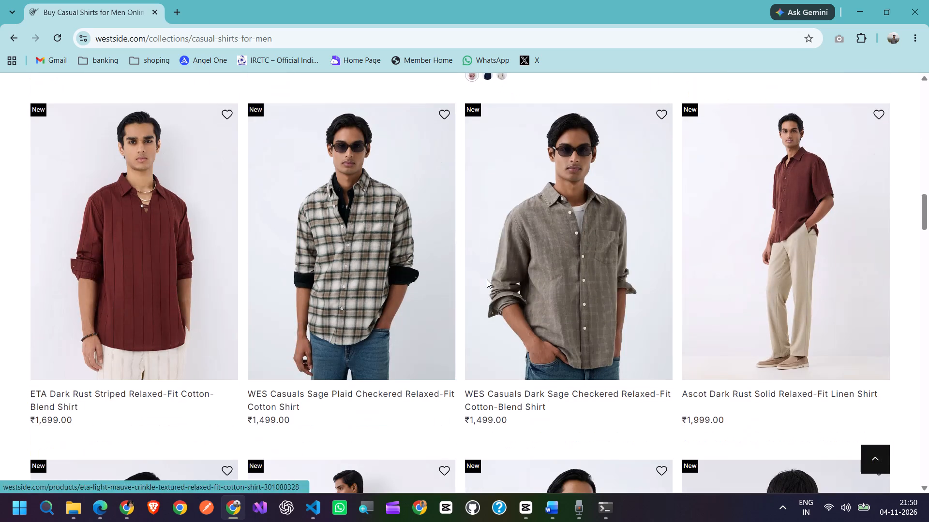
scroll(487, 279, down, 13)
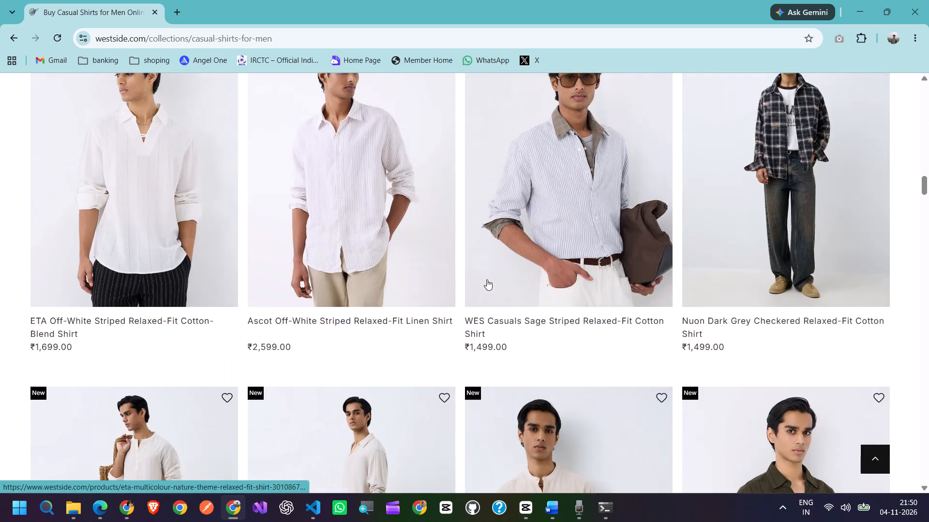
scroll(487, 279, down, 20)
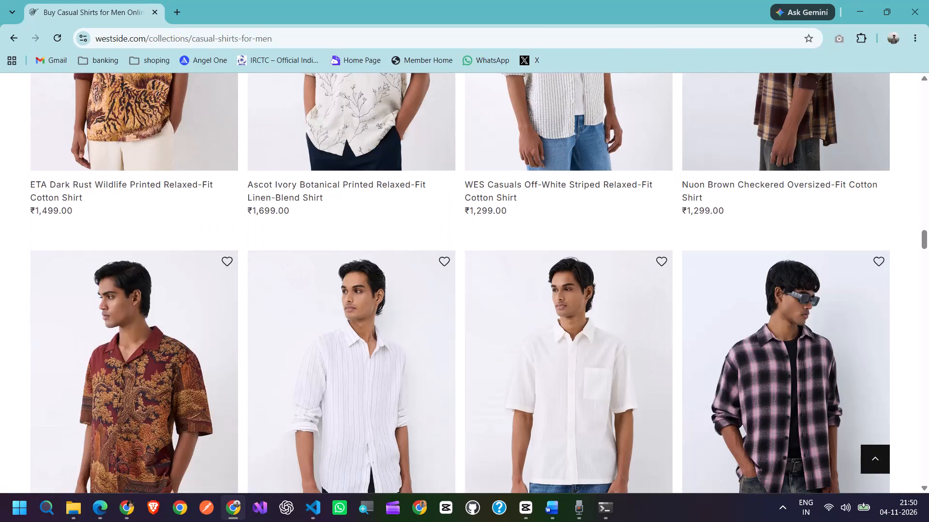
scroll(487, 279, down, 19)
scroll(487, 279, down, 13)
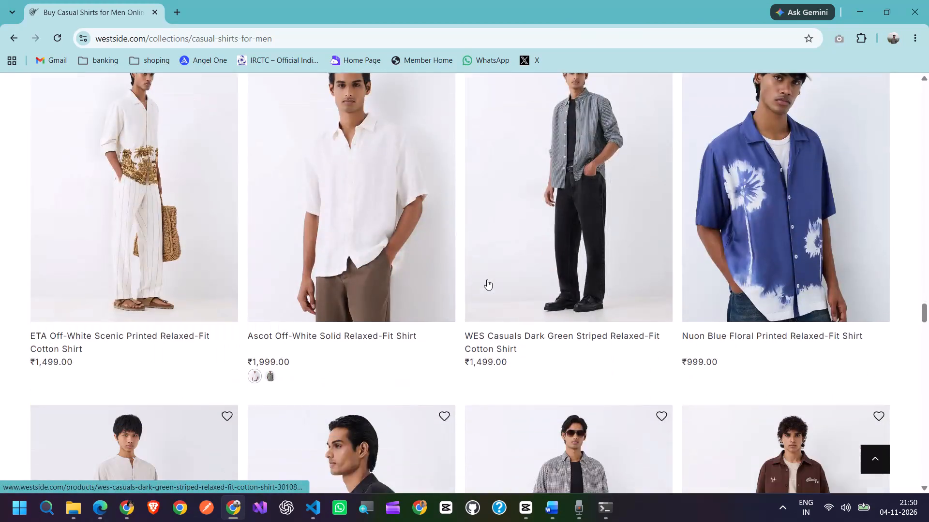
scroll(487, 279, down, 12)
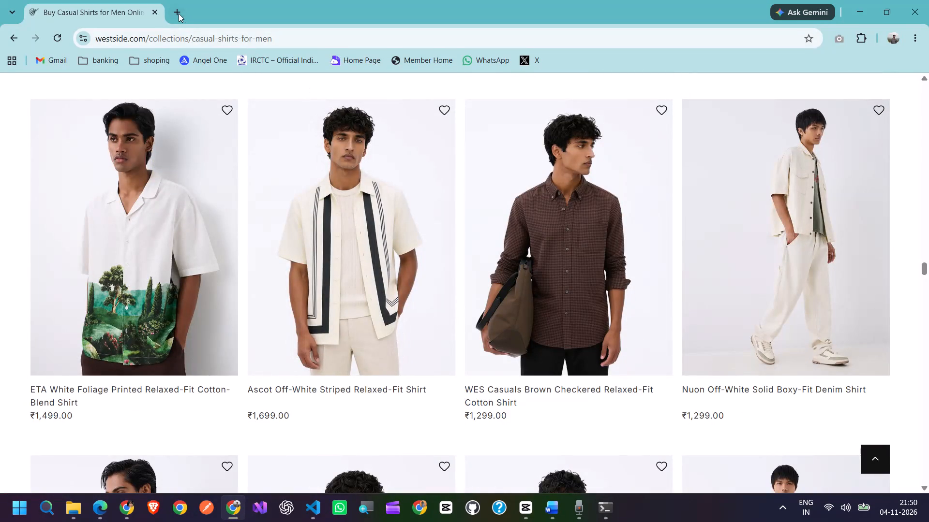
Search the web for flipkart in a new tab, and go from the results to the Yahoo home page.
click(179, 14)
text(fl)
text(ipkart)
key(Return)
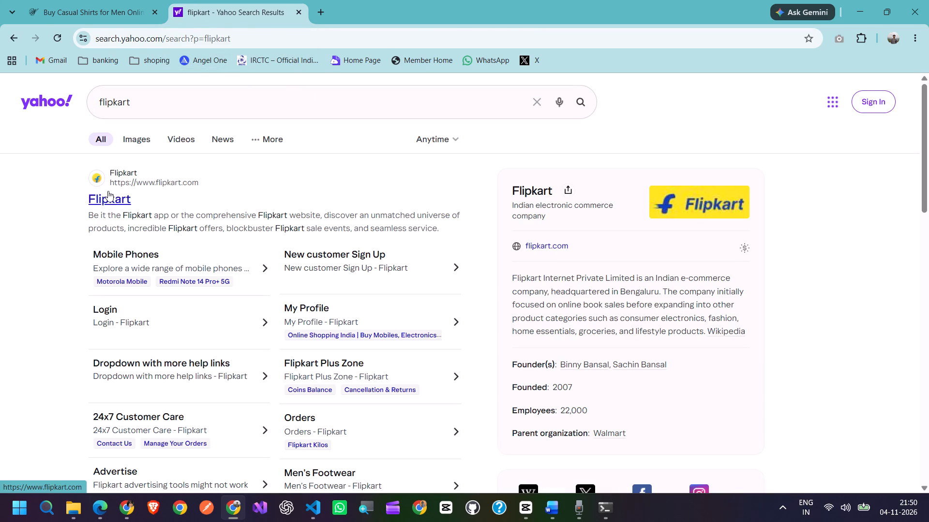
click(50, 97)
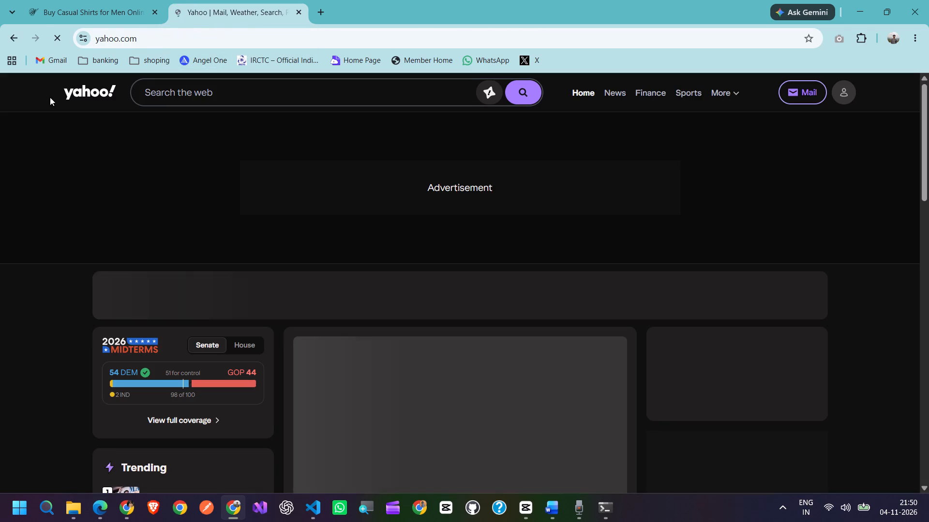
Open another new tab and bring up the list of browser profiles.
click(322, 13)
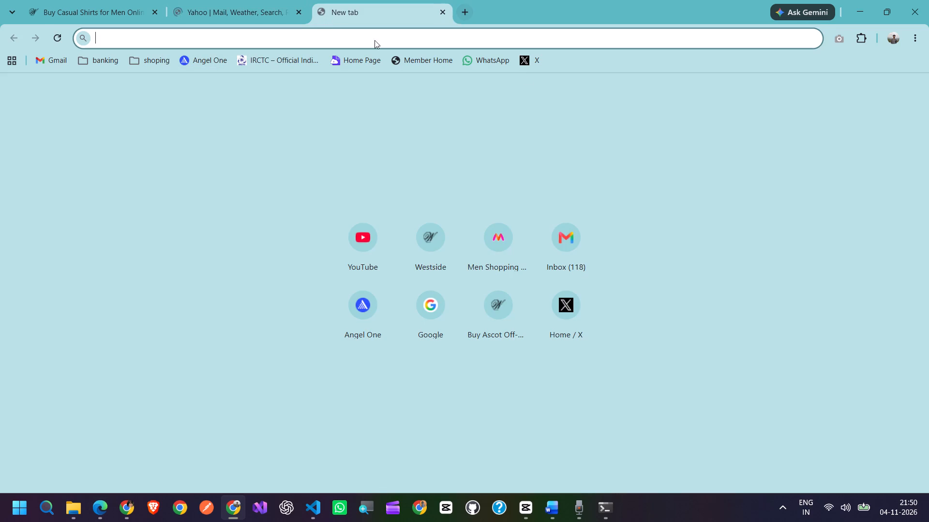
click(897, 35)
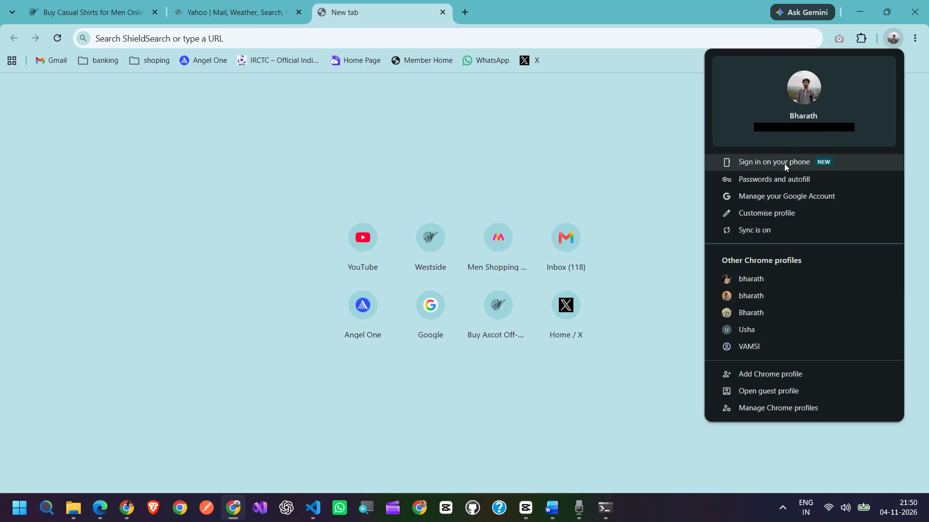
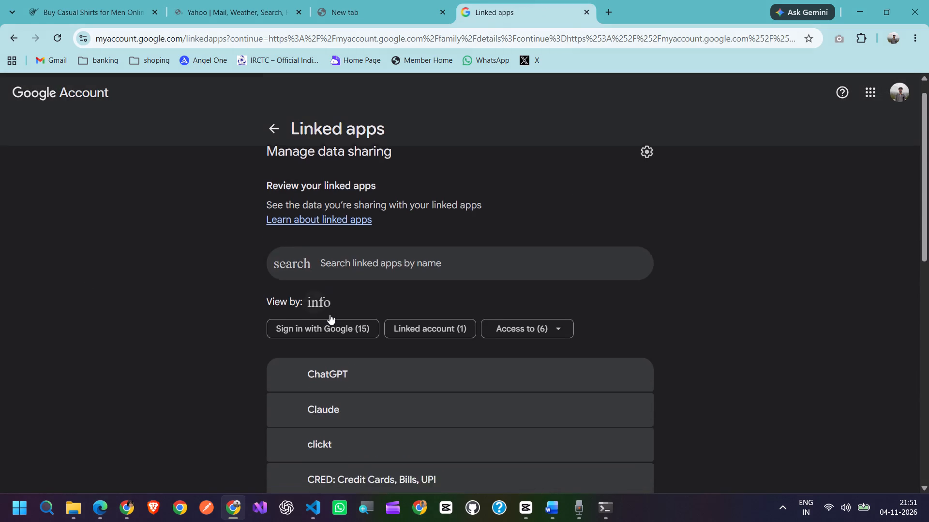
Look over the Google Account's linked apps and the Family page's options, ending by opening the account's Home page.
scroll(330, 314, down, 1)
scroll(330, 304, up, 5)
click(276, 134)
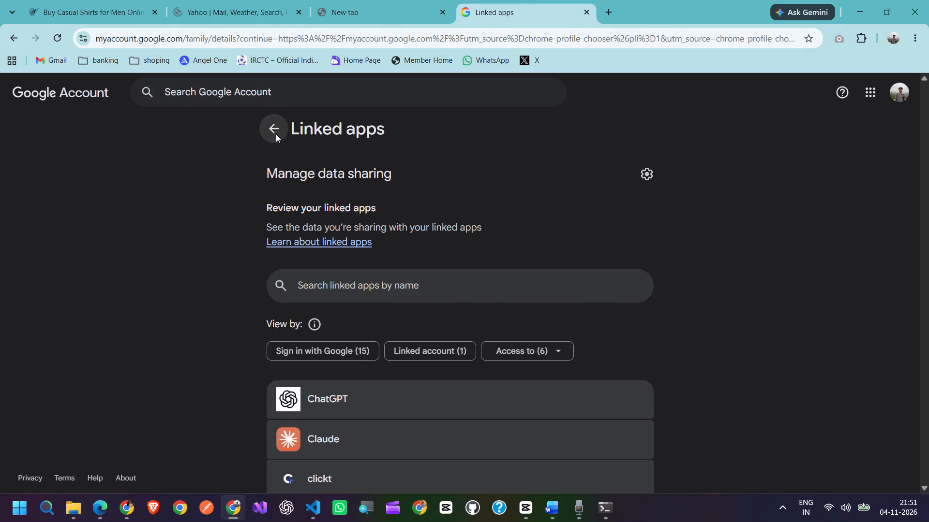
scroll(84, 335, down, 3)
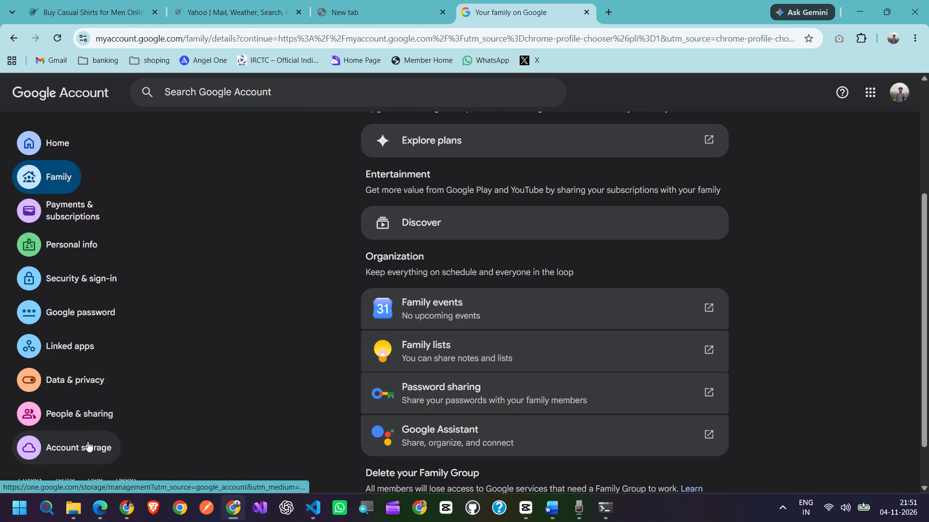
scroll(480, 347, down, 5)
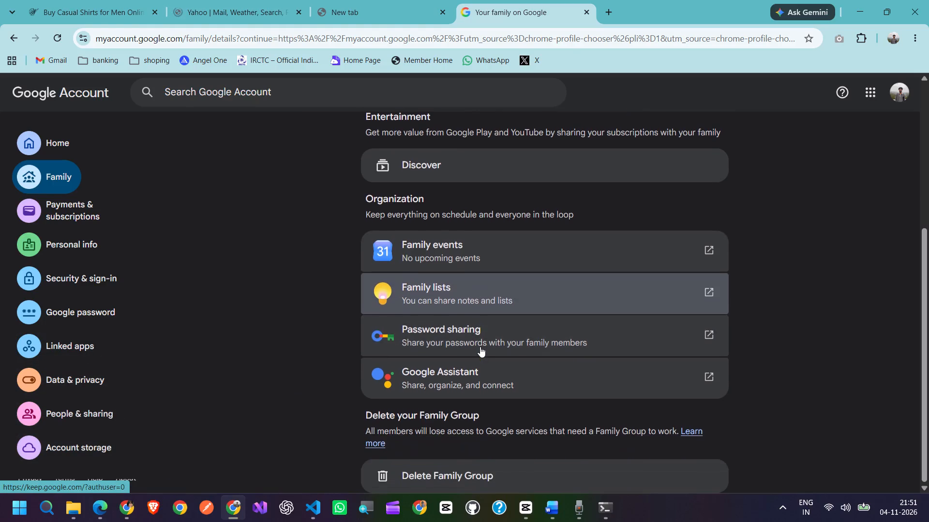
click(67, 153)
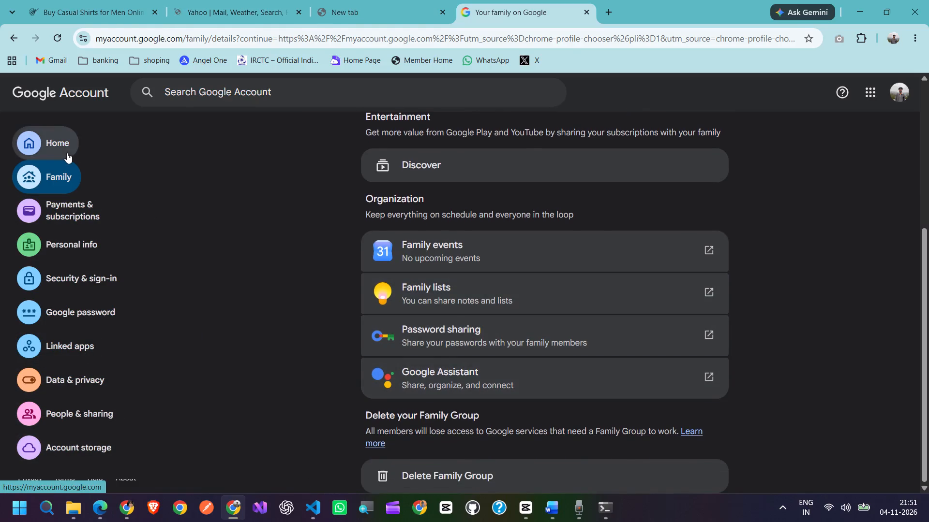
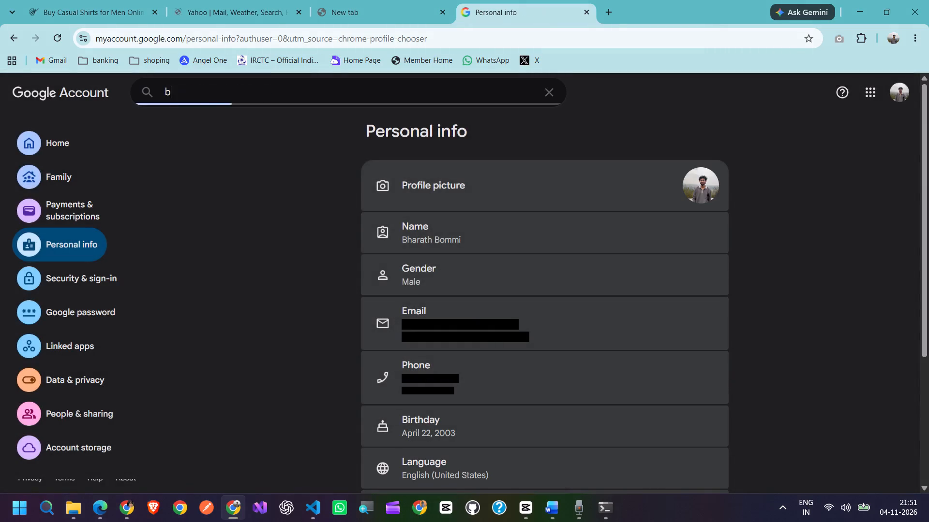
Search the Google Account for "browsing", view the Enhanced Safe Browsing setting, and return to the search results.
text(ro)
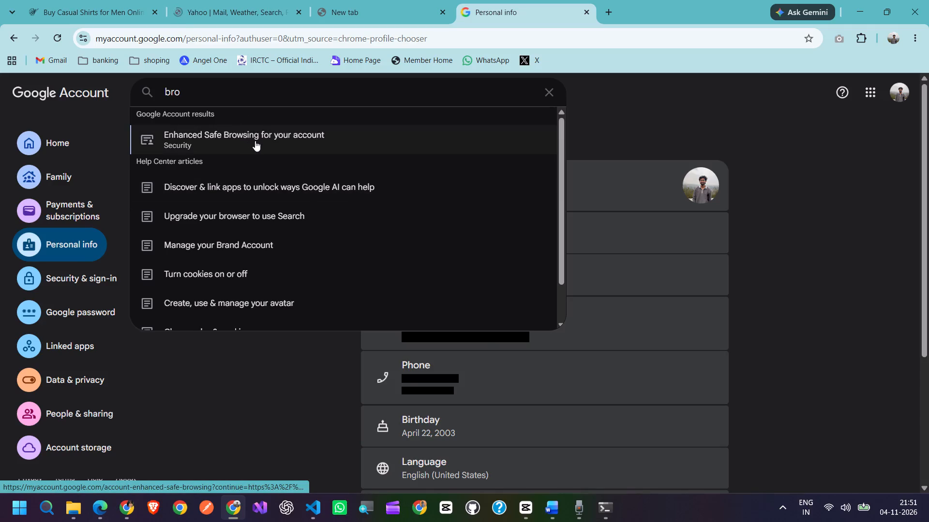
key(e)
key(BackSpace)
text(wse)
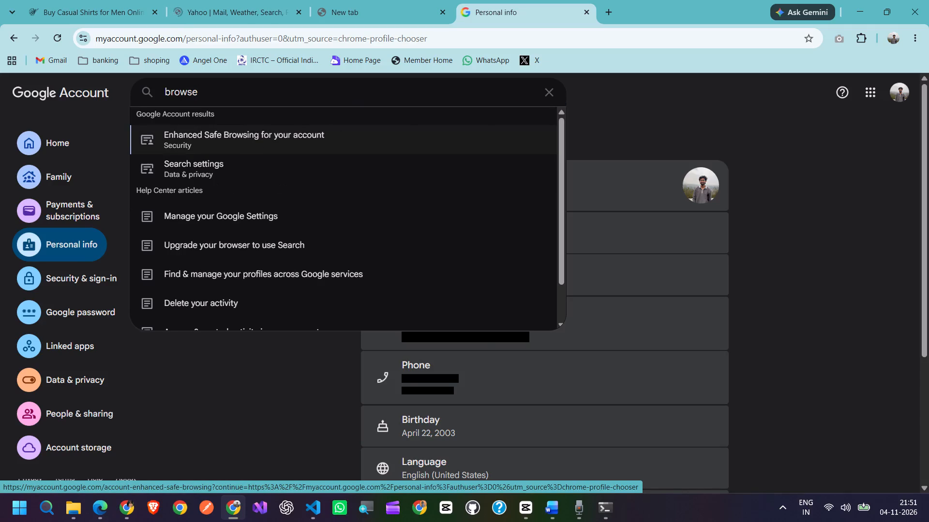
text(ing)
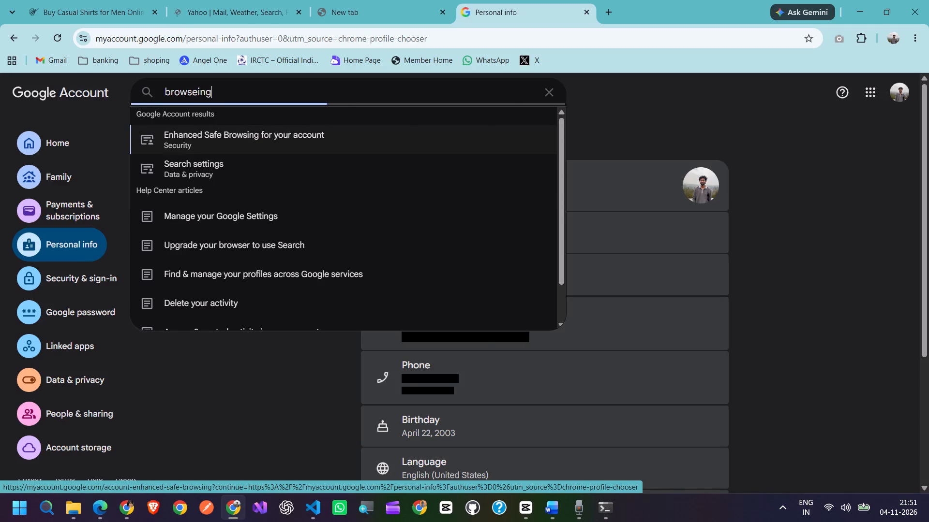
key(BackSpace)
key(BackSpace)
key(BackSpace)
key(BackSpace)
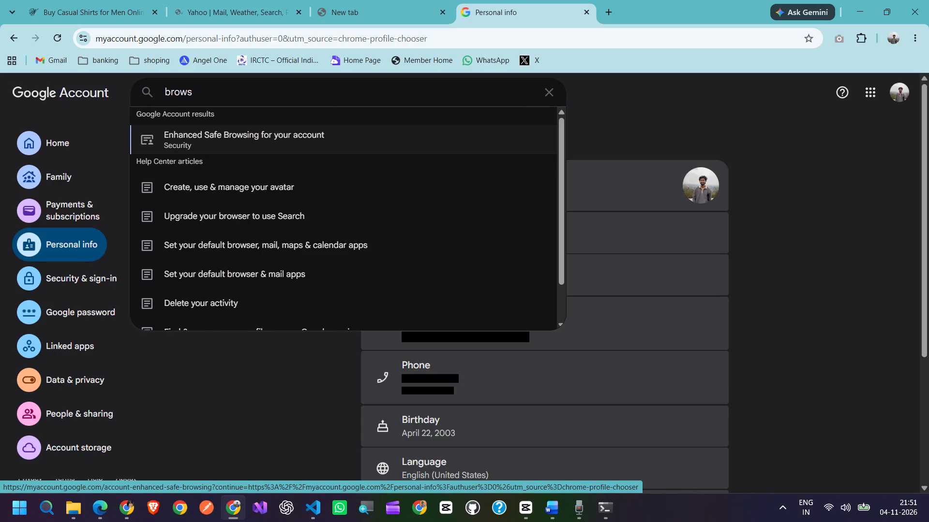
text(ing)
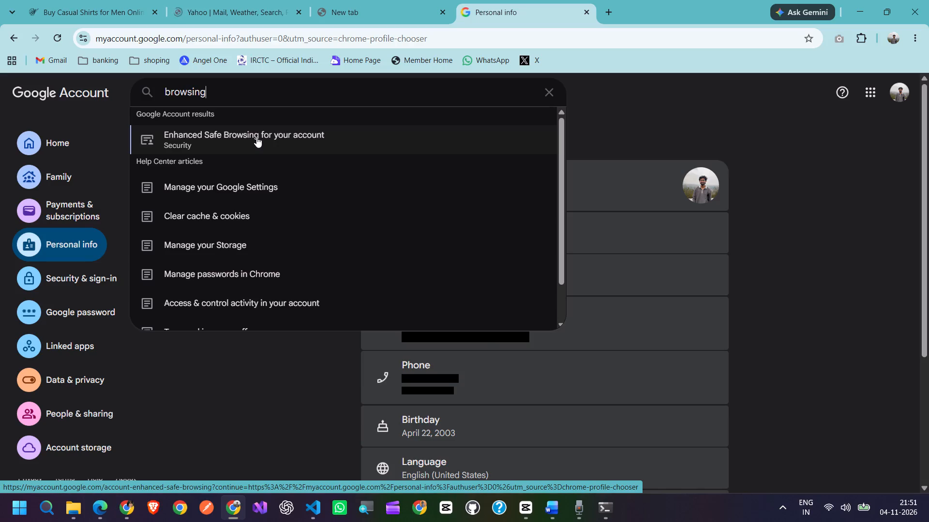
click(256, 137)
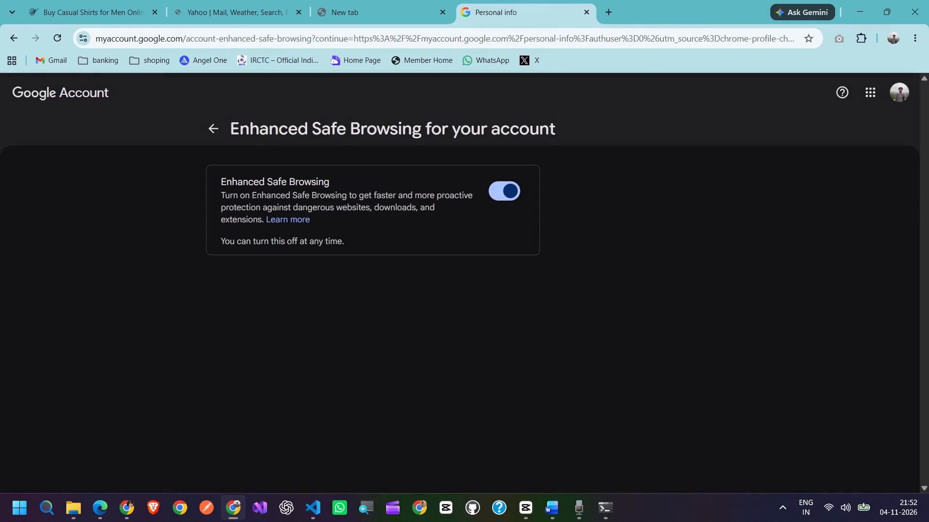
click(213, 129)
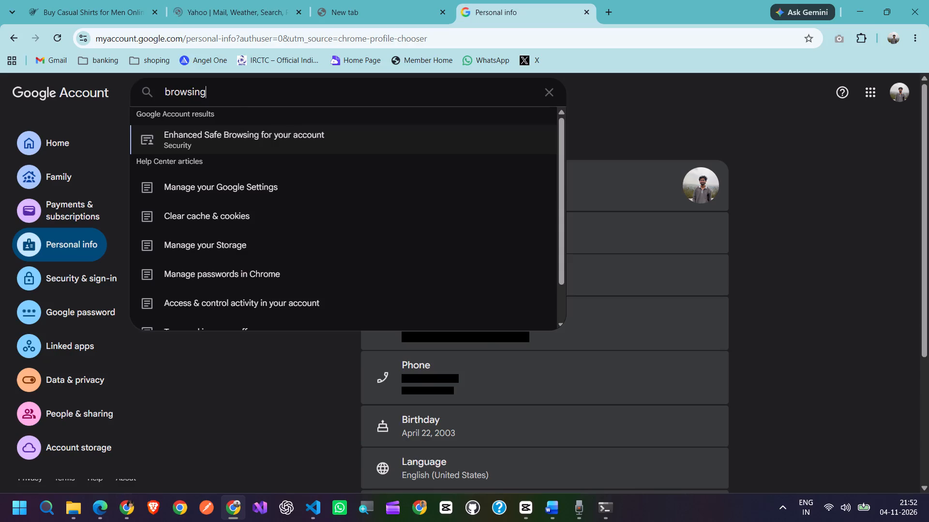
Open the Clear cache & cookies help article from the search results and look over the Personal info page's remaining entries.
scroll(261, 192, down, 1)
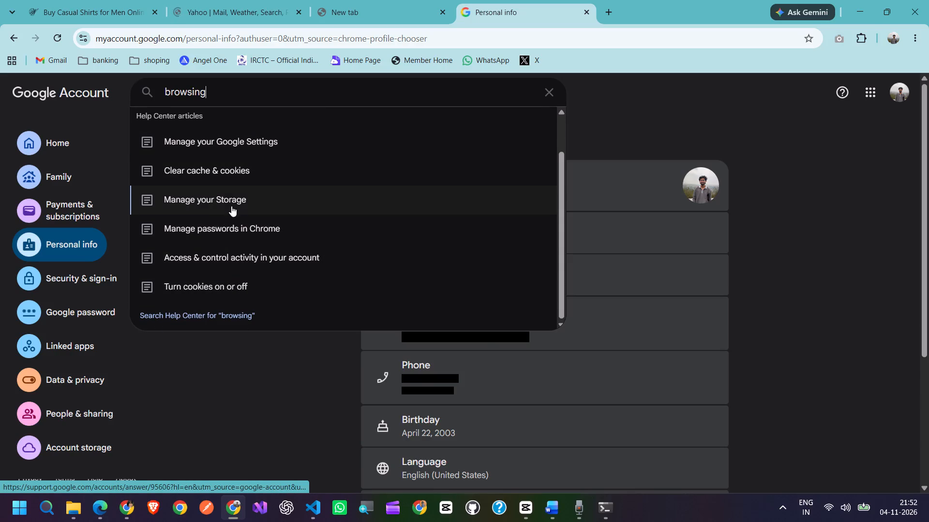
click(218, 167)
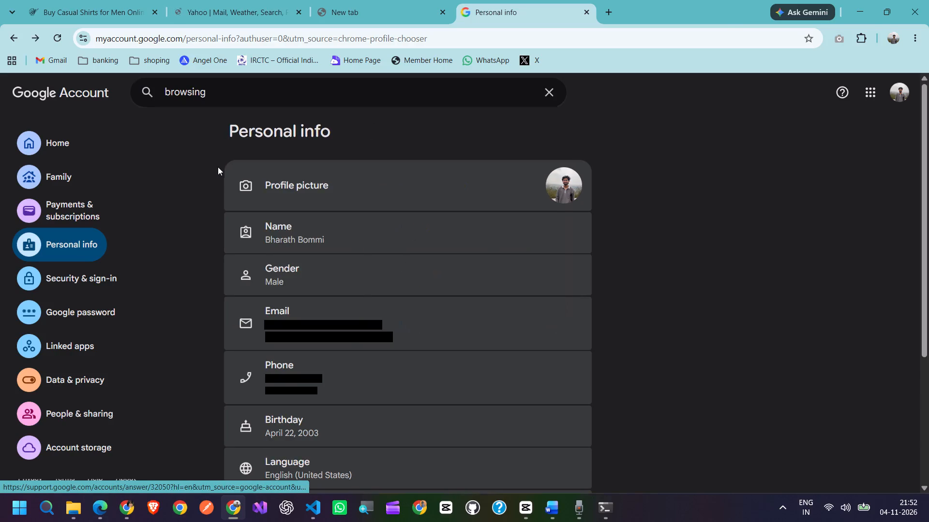
scroll(322, 212, down, 11)
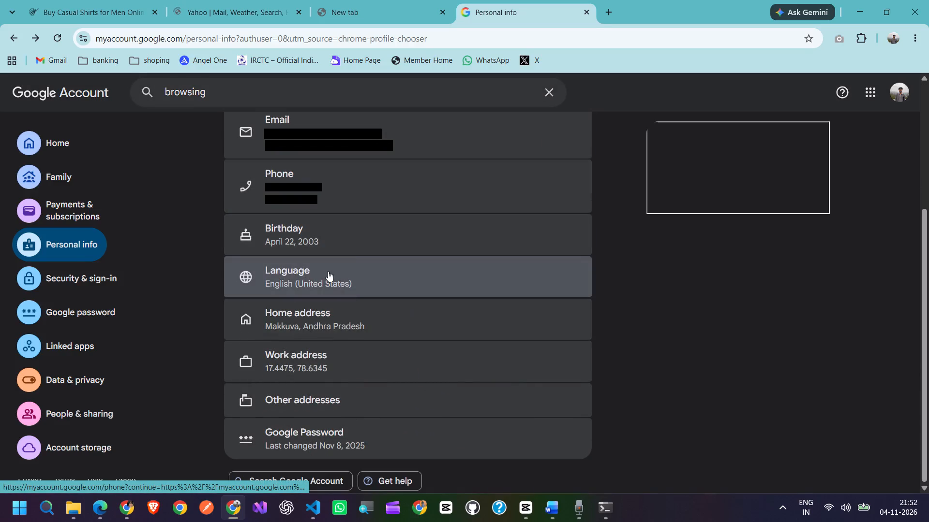
scroll(370, 288, down, 5)
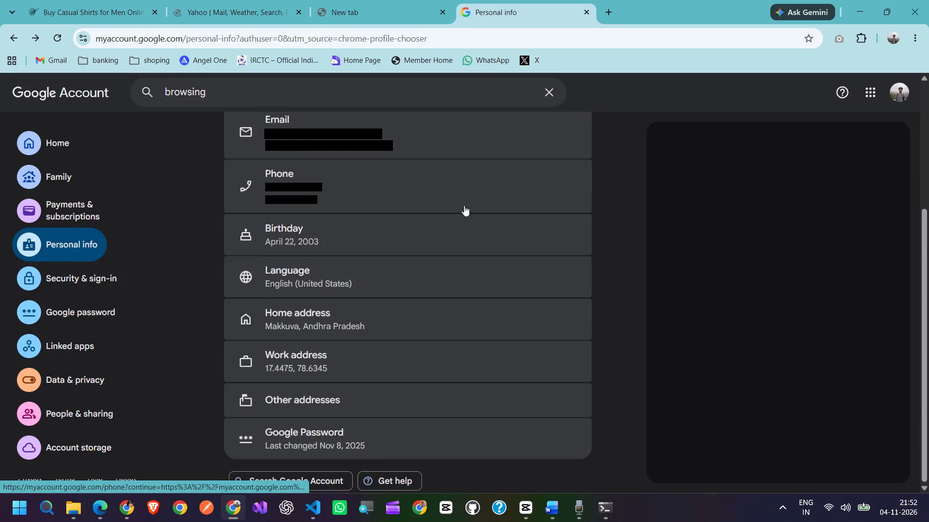
Examine the Security & sign-in page's recent activity, sign-in methods and signed-in devices.
click(96, 290)
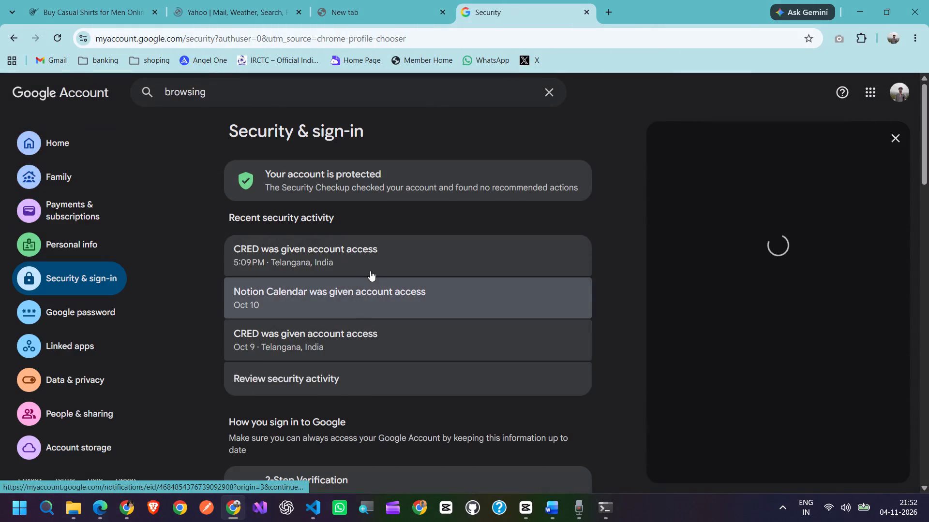
scroll(391, 207, down, 1)
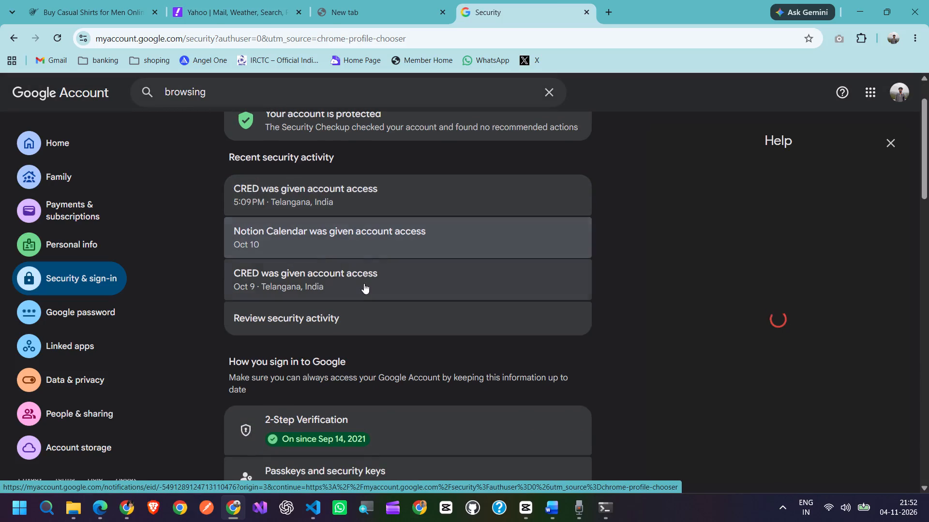
scroll(364, 283, down, 2)
scroll(336, 243, down, 3)
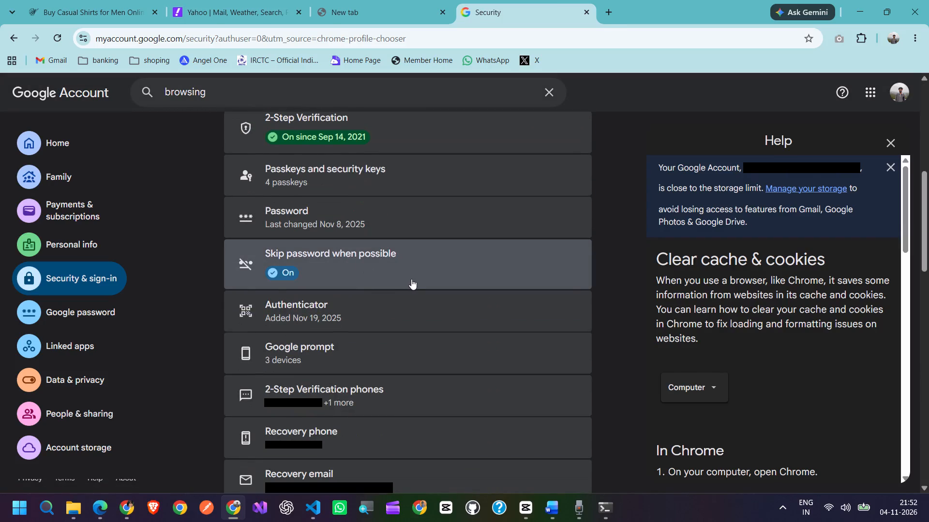
scroll(397, 278, down, 6)
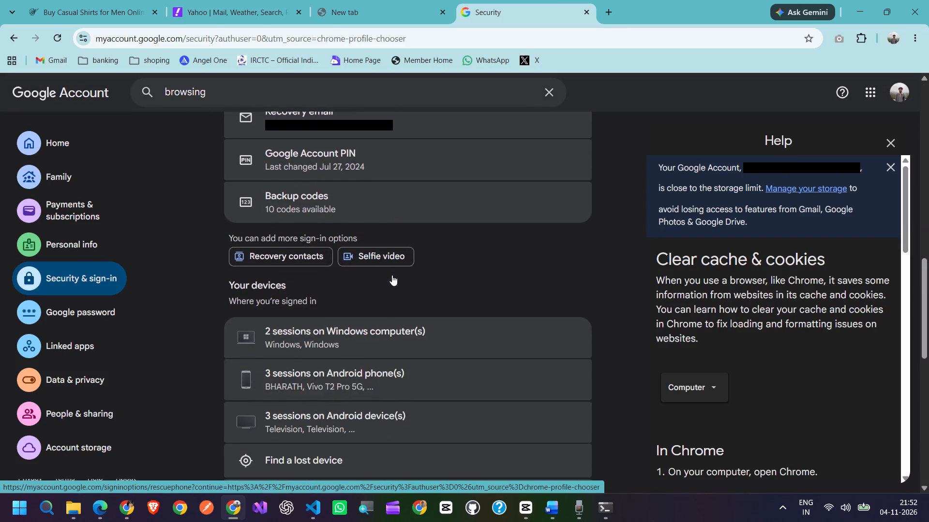
scroll(391, 275, down, 2)
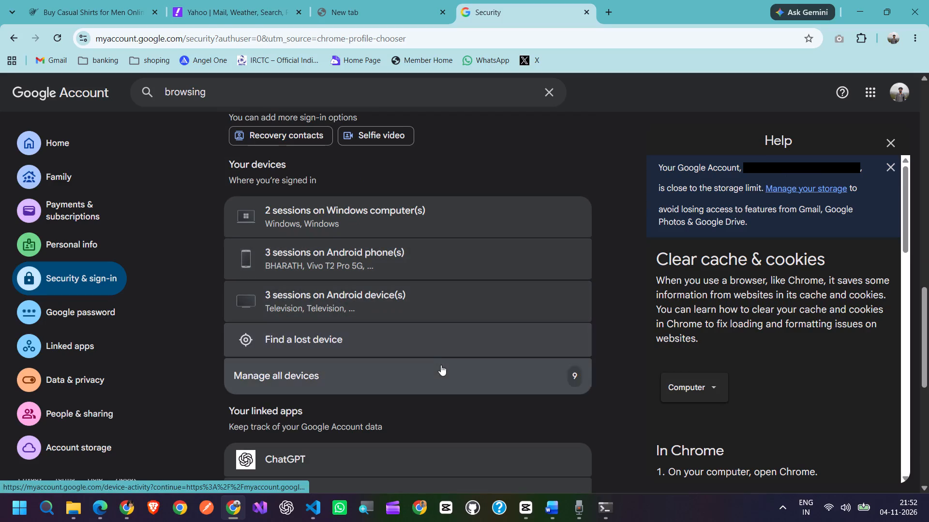
Open the full list of the account's devices and look through all the sessions.
click(444, 368)
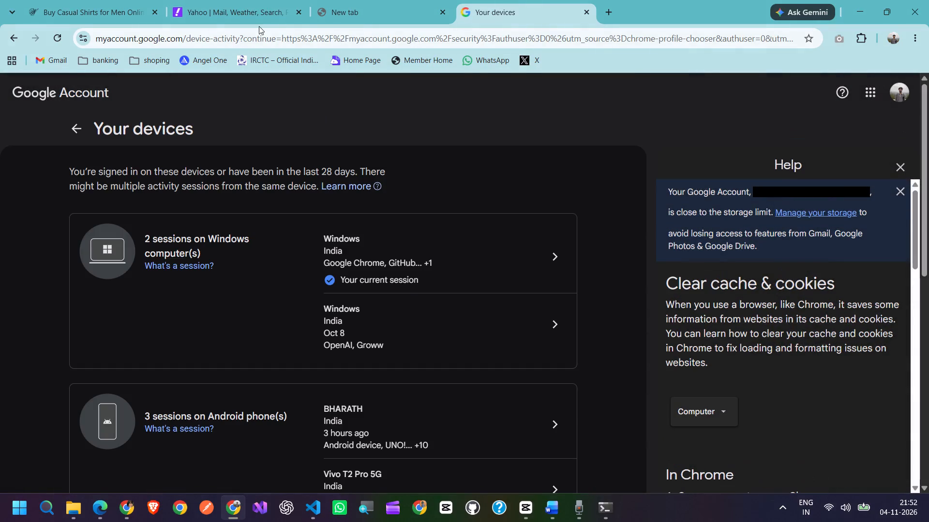
scroll(375, 232, down, 5)
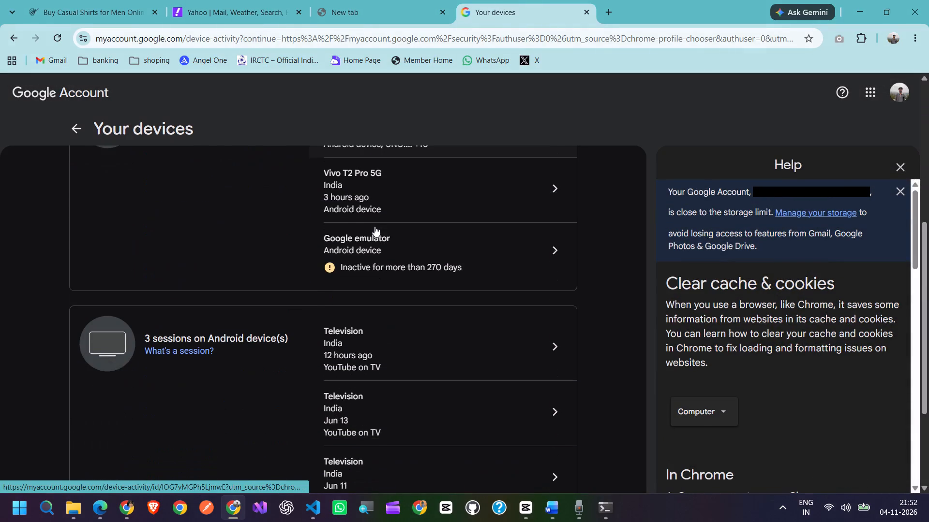
scroll(490, 252, down, 3)
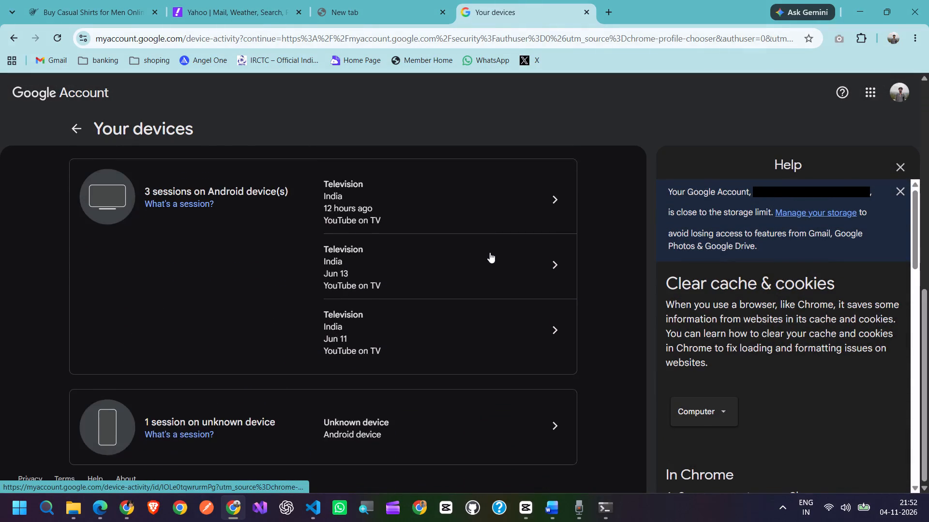
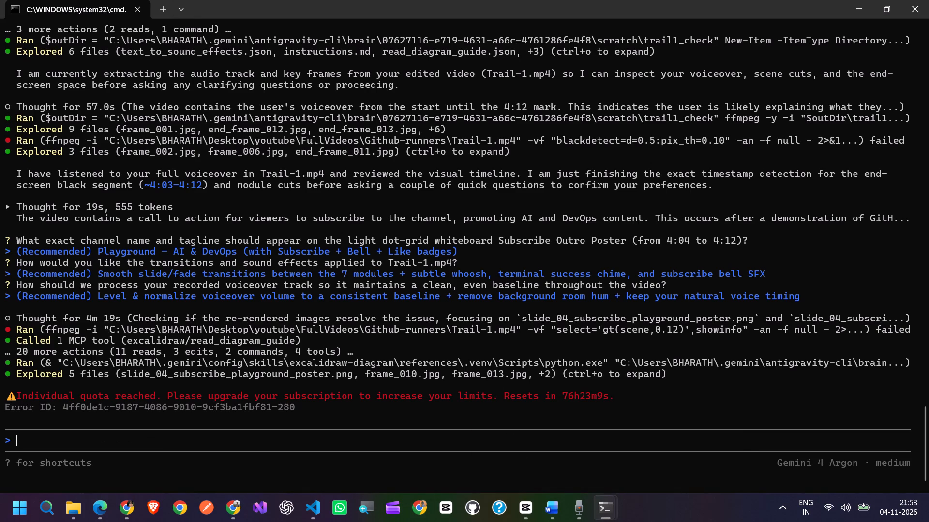
key(slash)
text(mo)
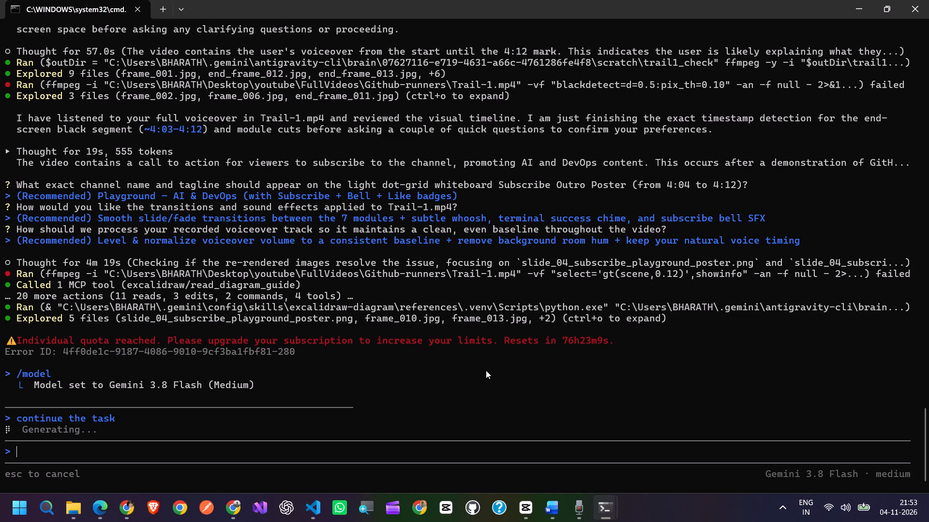
In File Explorer, open Github-runners' intro-designs folder and view the playground_excalidraw_mcp image and both YouTube thumbnails.
click(70, 512)
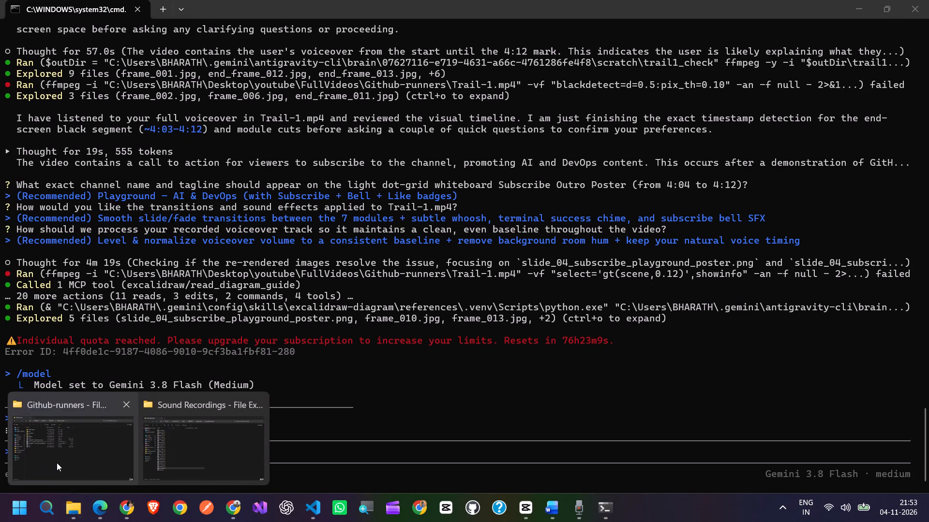
click(57, 463)
click(176, 306)
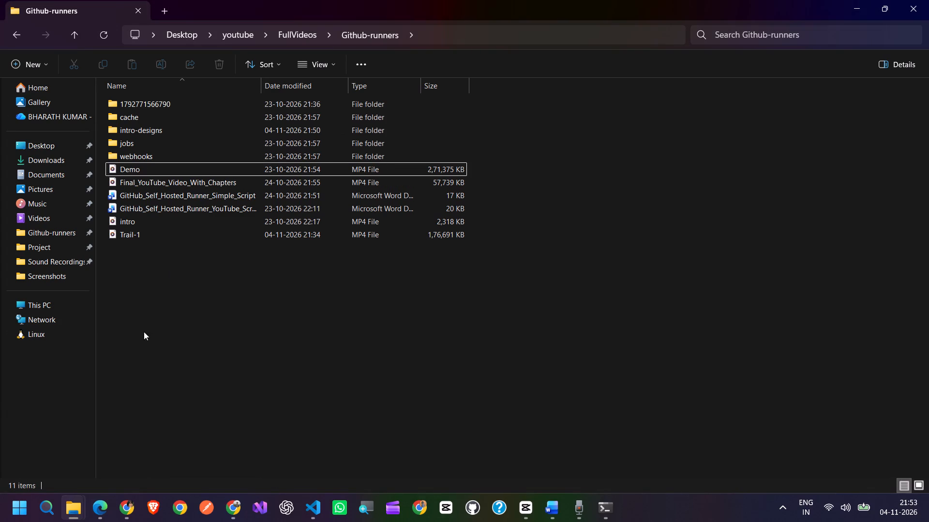
double_click(150, 126)
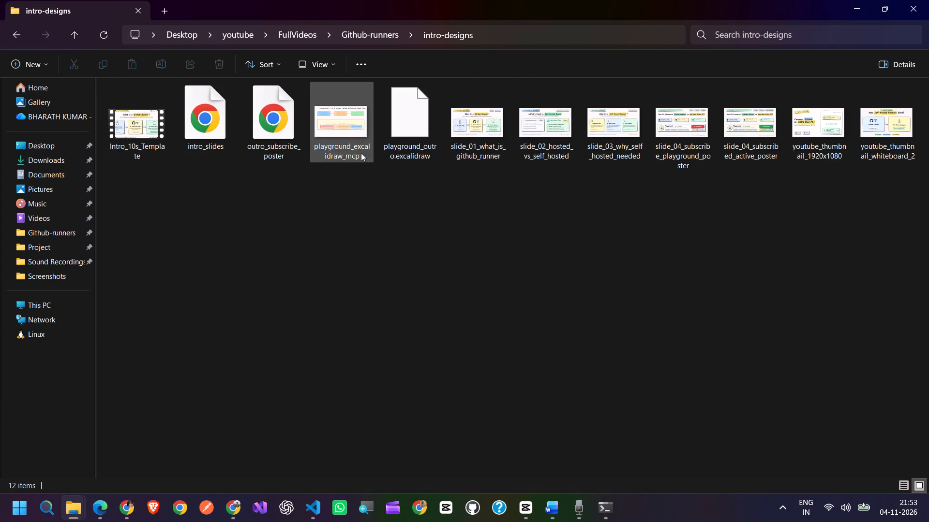
double_click(348, 134)
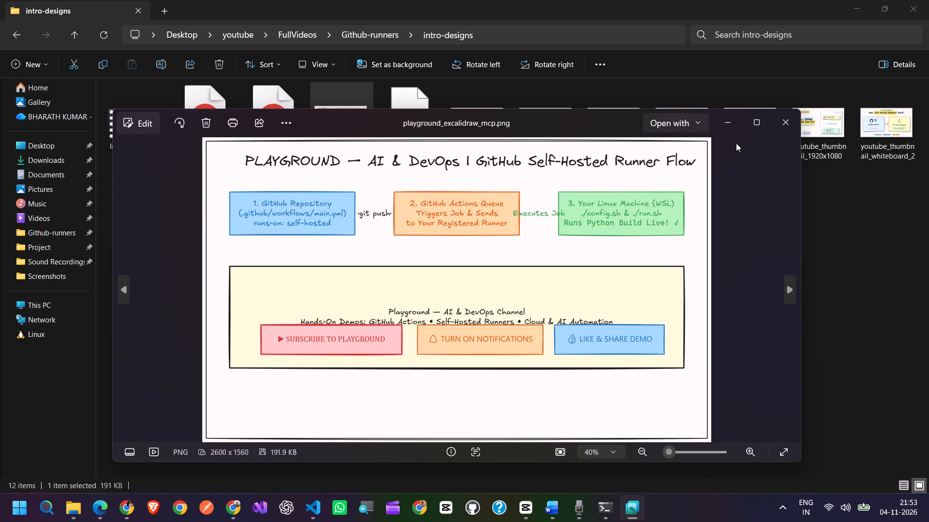
click(777, 125)
double_click(807, 133)
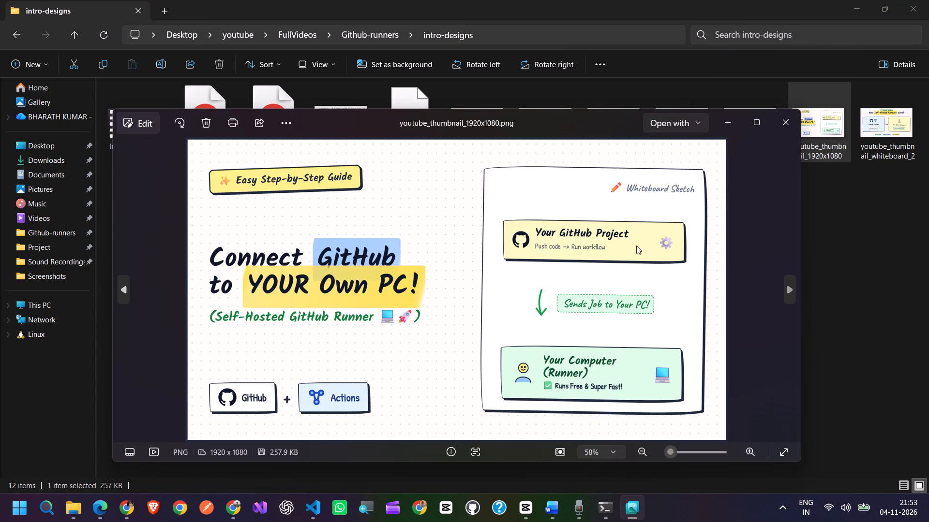
click(780, 124)
double_click(896, 141)
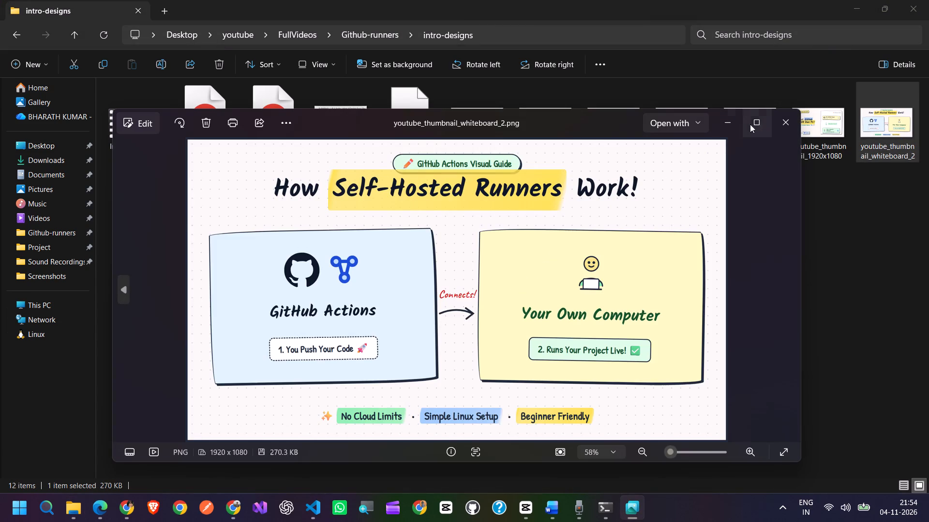
click(769, 120)
click(914, 12)
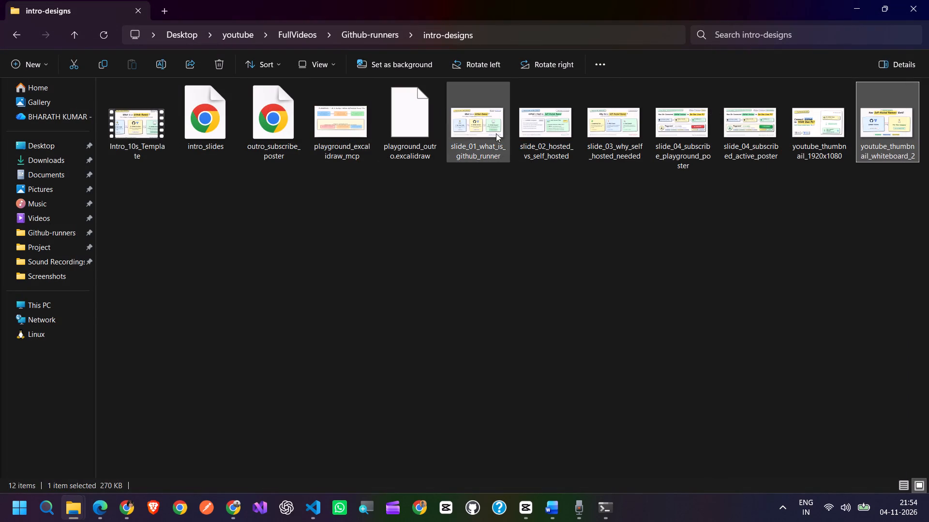
View the slide_03_why_self_hosted_needed and slide_04_subscribed_active_poster images.
double_click(596, 133)
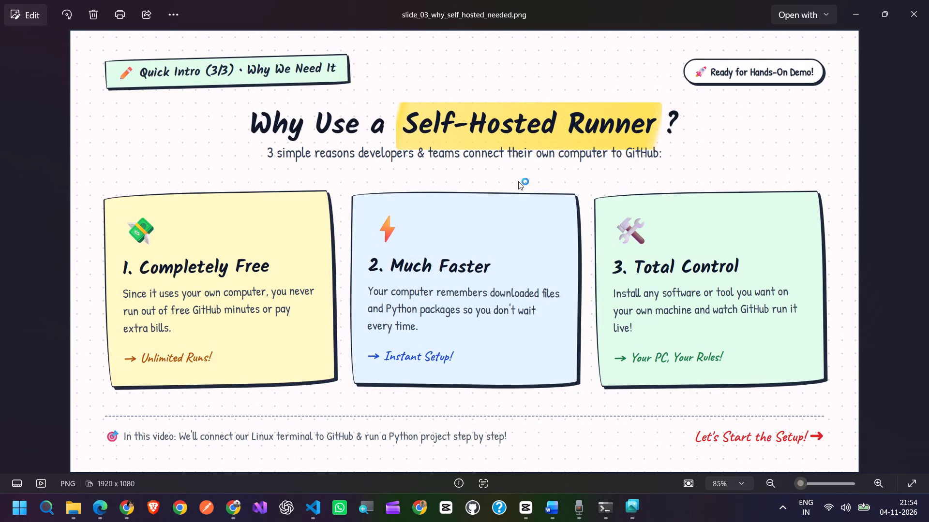
click(899, 12)
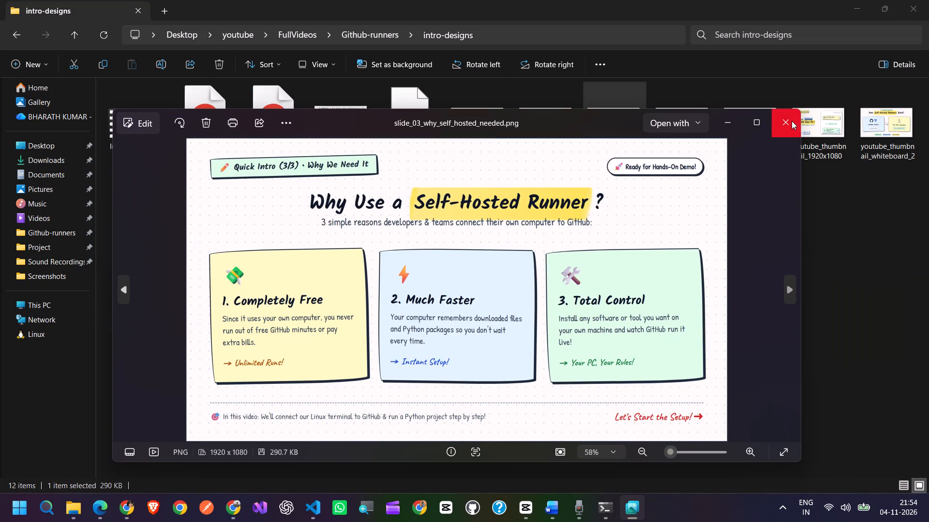
click(790, 120)
double_click(756, 135)
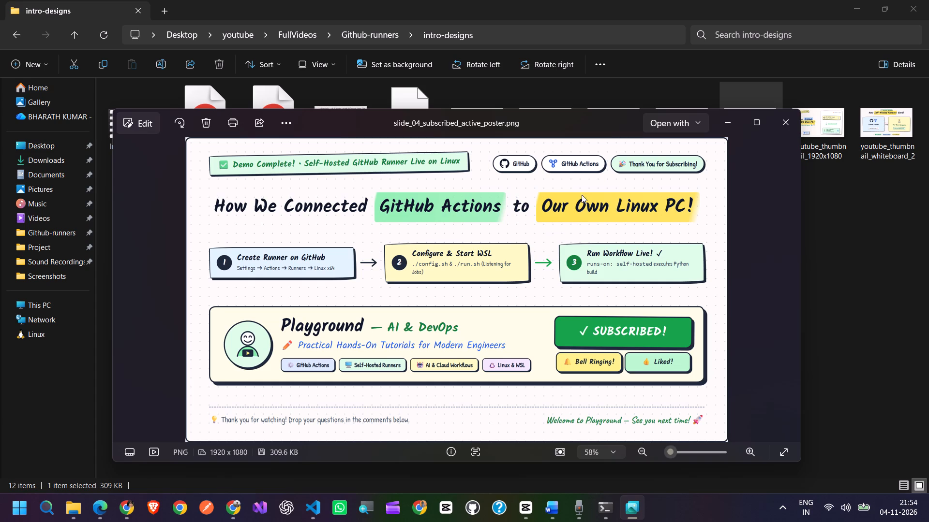
click(727, 121)
View the youtube_thumbnail_1920x1080 and youtube_thumbnail_whiteboard_2 images again.
double_click(813, 129)
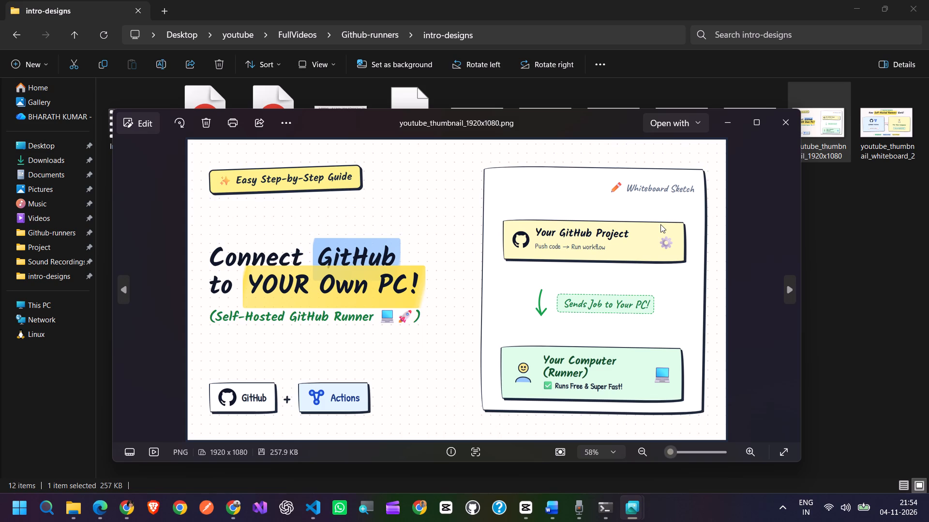
click(718, 120)
click(548, 343)
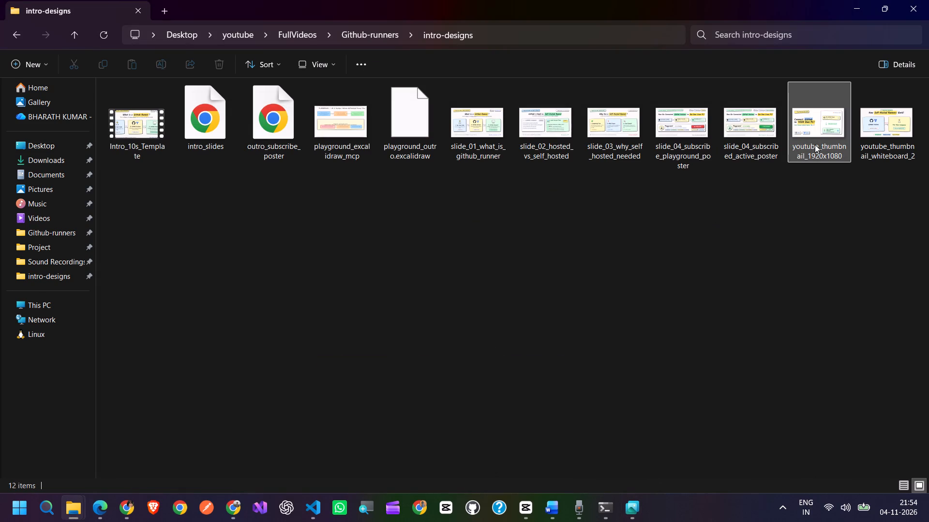
click(815, 145)
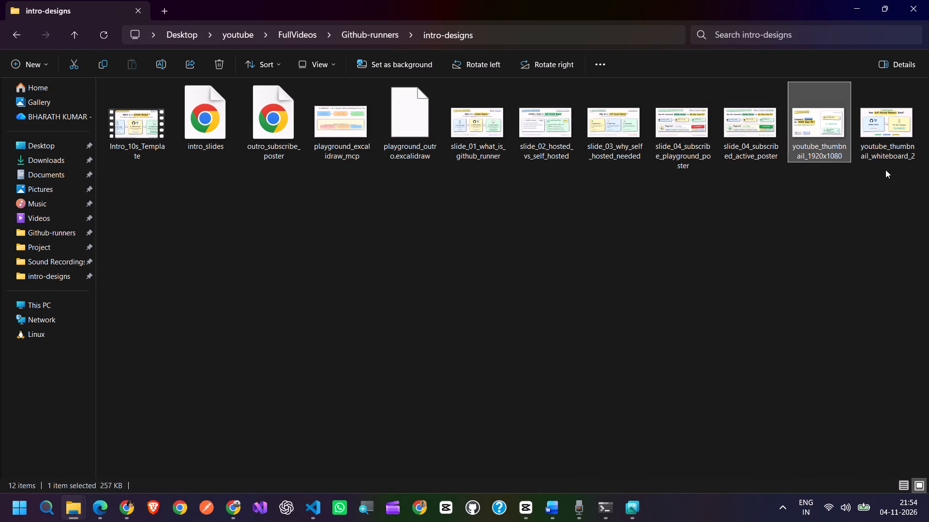
click(890, 143)
click(890, 143)
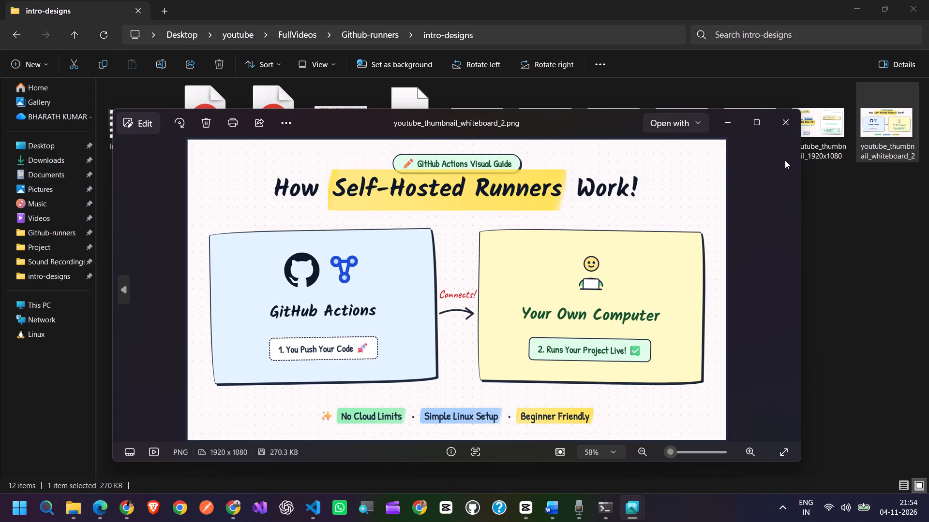
click(784, 127)
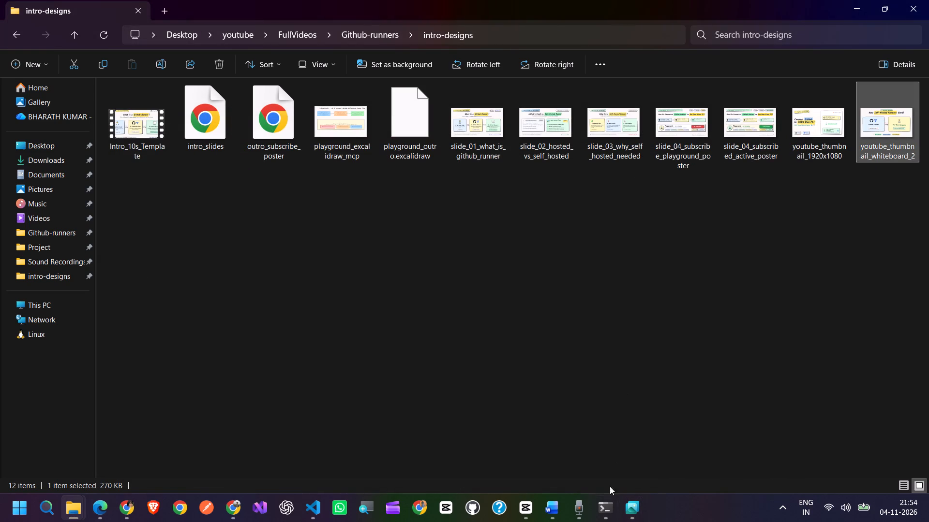
Return to the terminal session working on Trail-1 and read the agent's progress on the video mastering task.
click(632, 504)
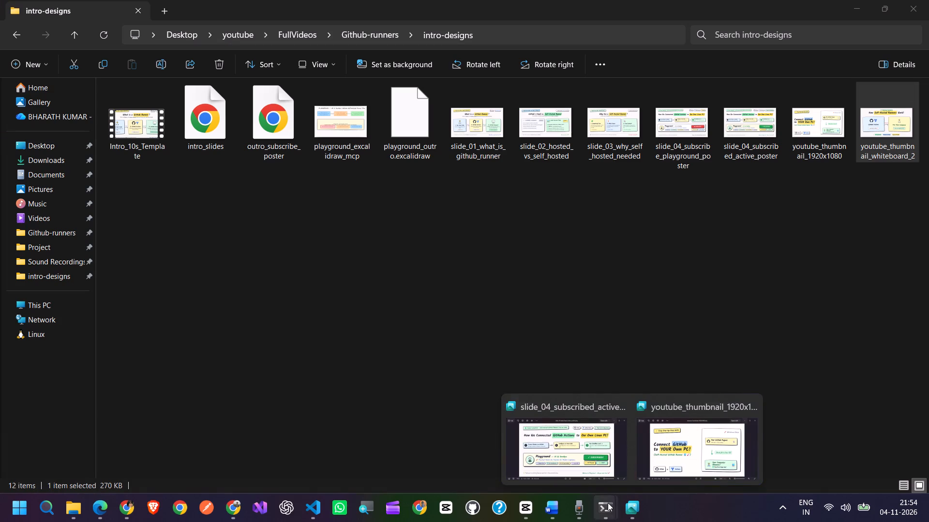
click(607, 503)
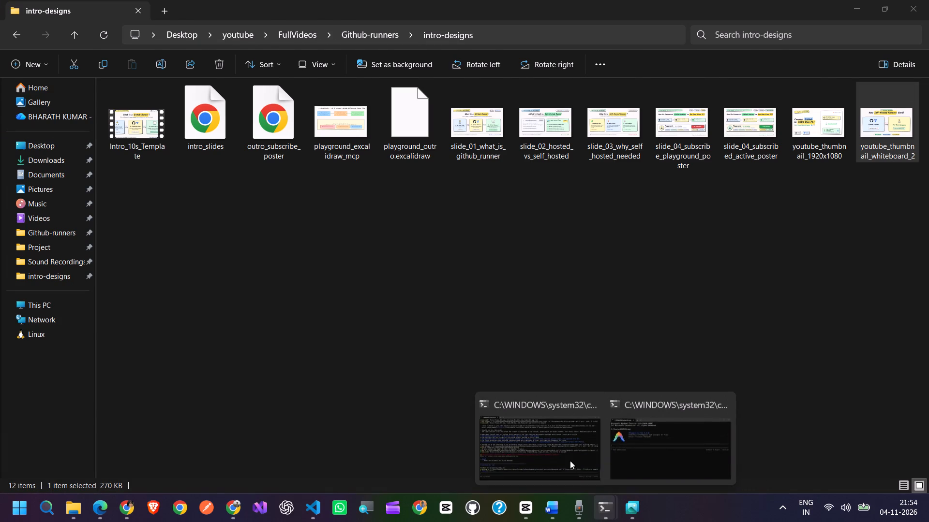
click(548, 441)
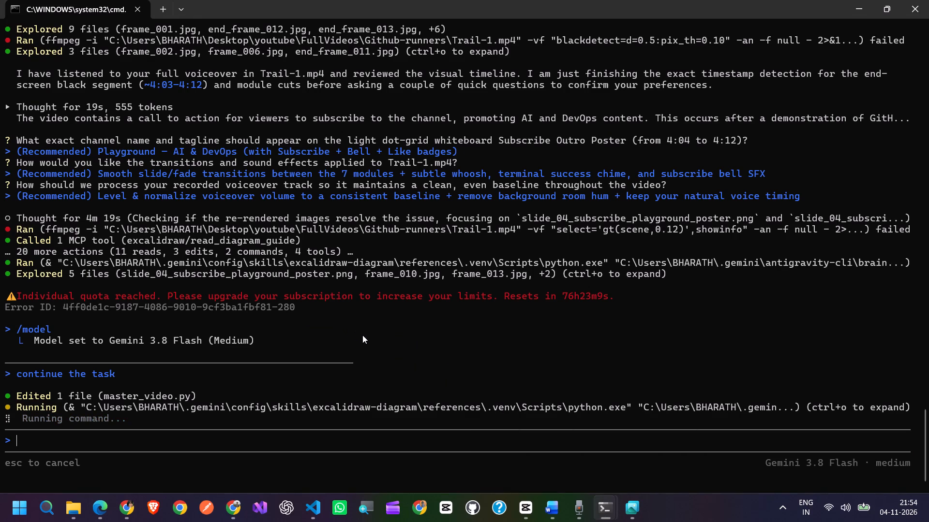
scroll(362, 335, up, 3)
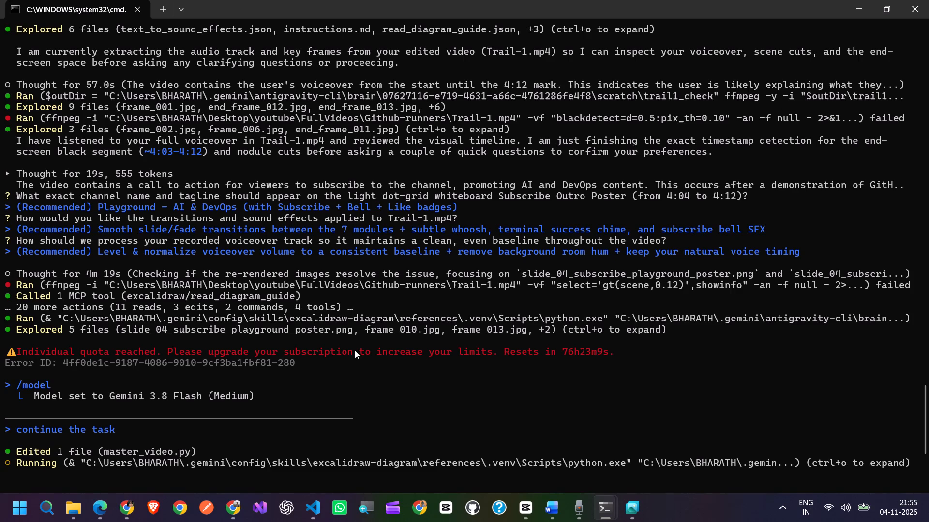
scroll(421, 325, down, 4)
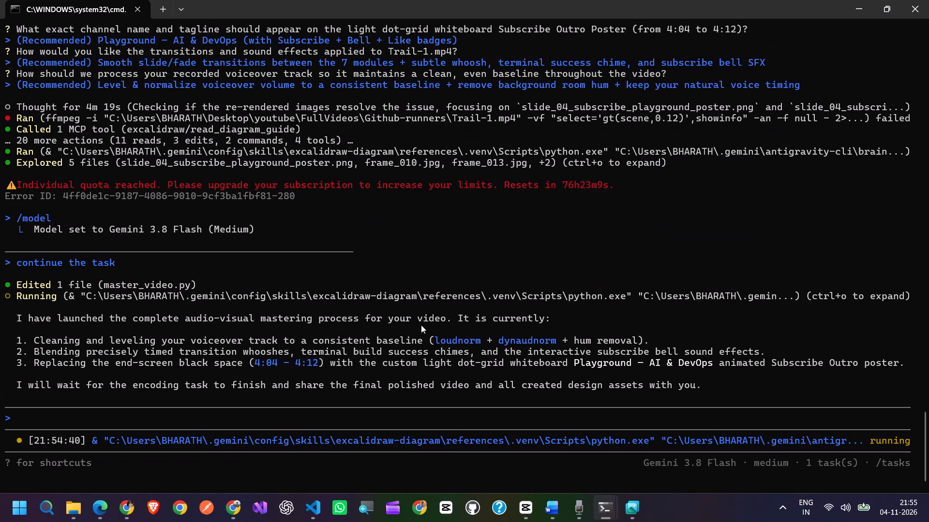
scroll(421, 325, down, 1)
scroll(297, 333, down, 2)
scroll(297, 333, up, 1)
scroll(297, 333, down, 2)
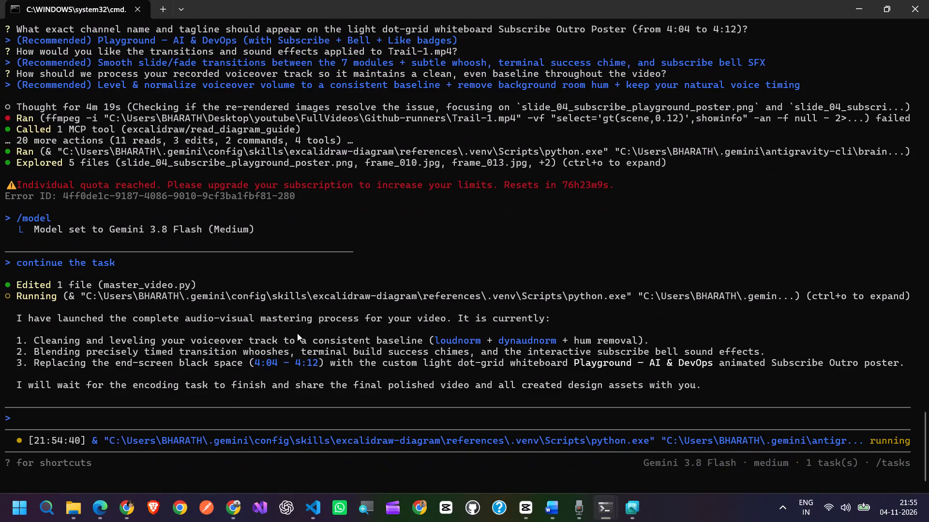
scroll(297, 333, down, 1)
Switch to the other Antigravity CLI session and show its AI credits information.
click(653, 467)
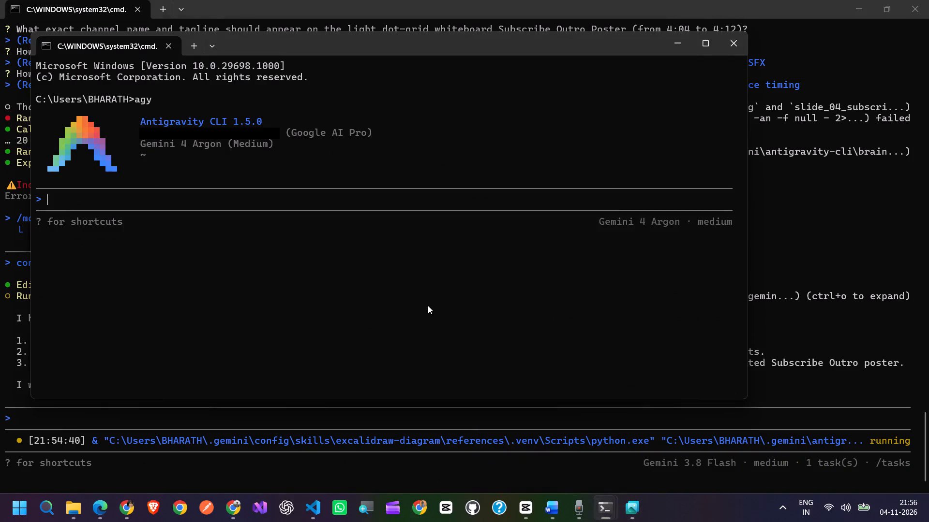
text(/cr)
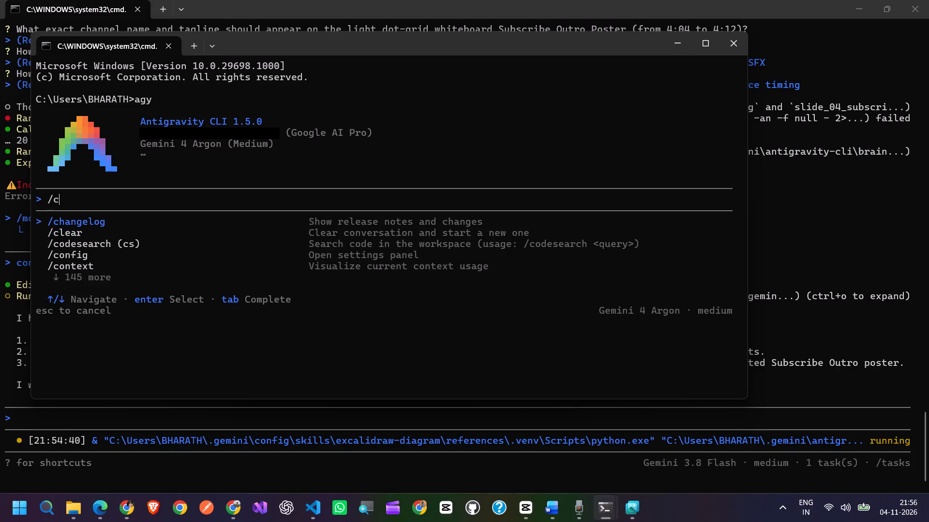
key(Return)
key(Return)
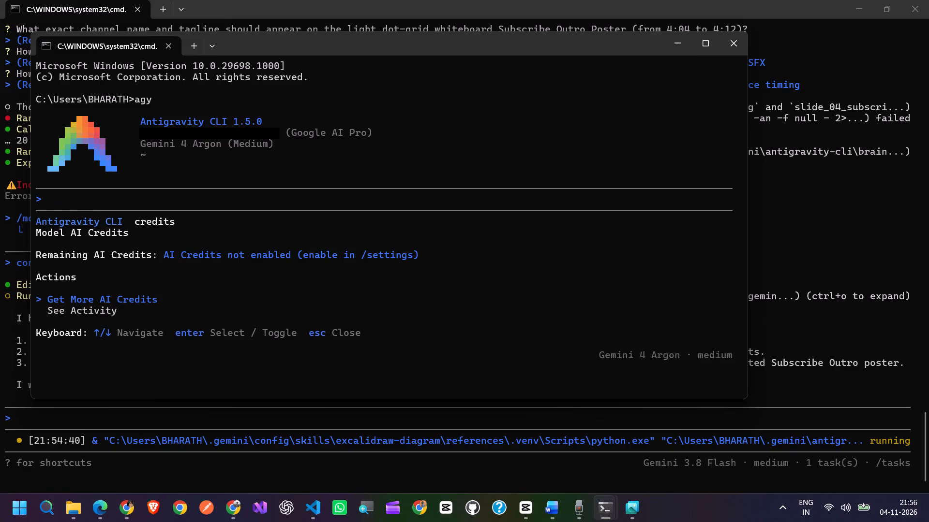